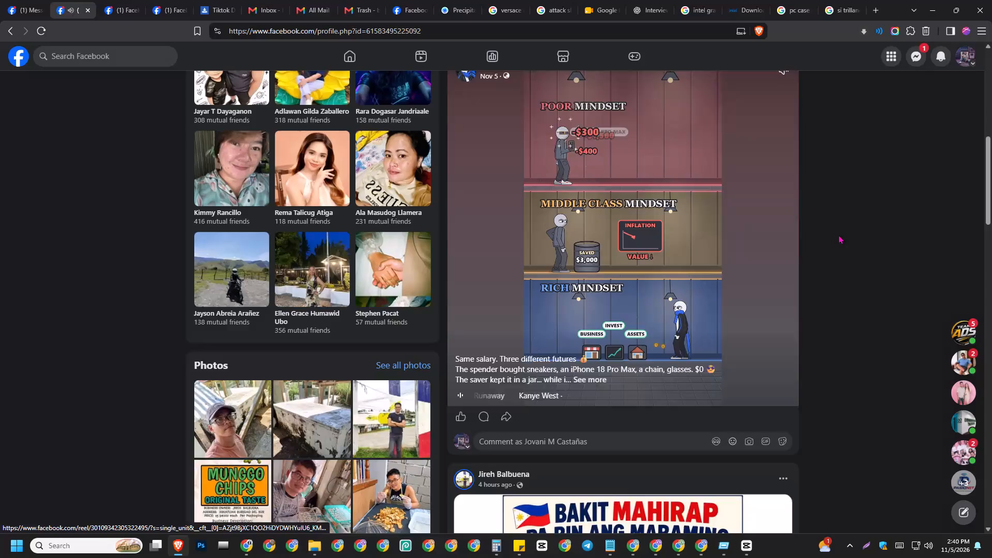
# Open the chat conversation with the owner of the Munggo Chips profile from the profile header.
pyautogui.scroll(2, 845, 230)
pyautogui.scroll(4, 722, 186)
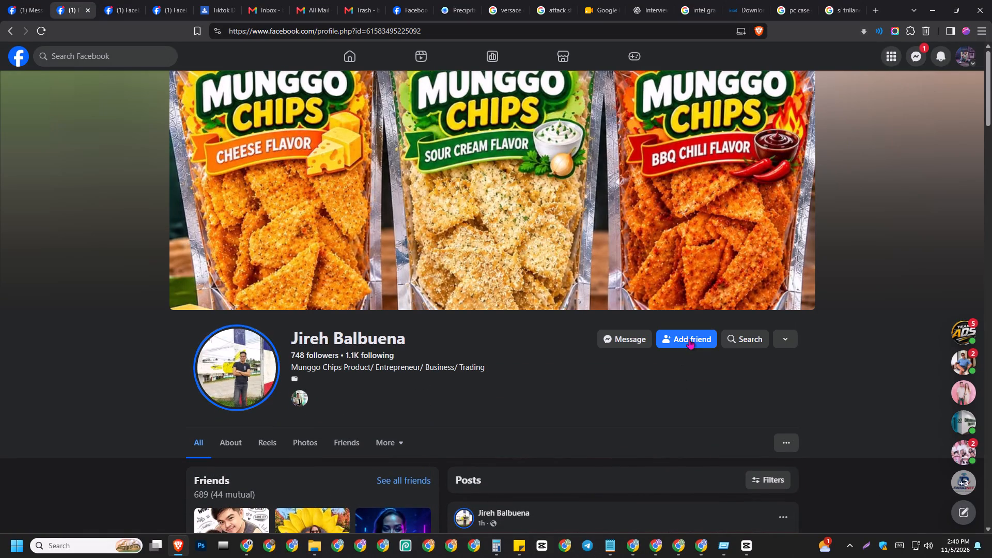
pyautogui.click(629, 339)
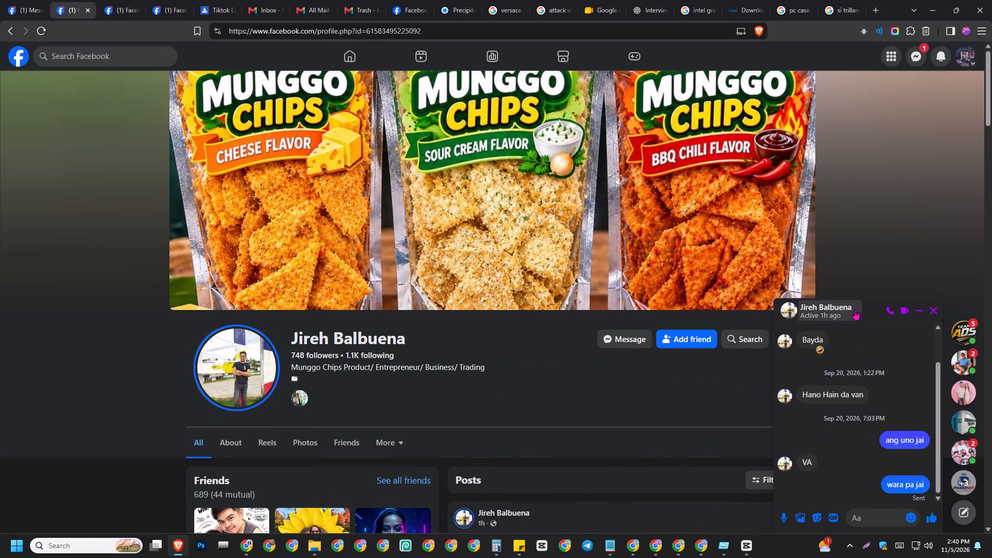
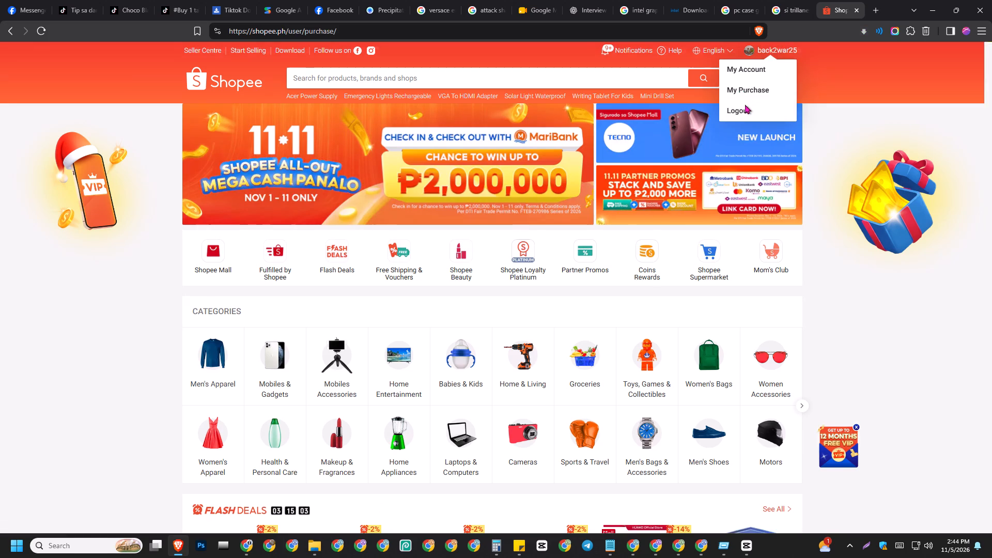
# Show the Shopee purchases still to receive and look through the orders listed there.
pyautogui.click(560, 131)
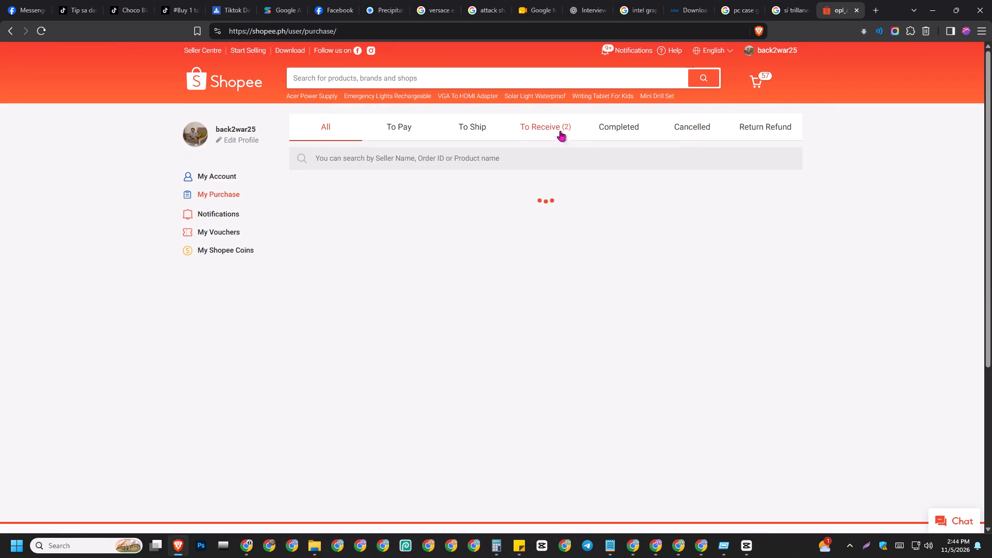
pyautogui.scroll(-5, 519, 236)
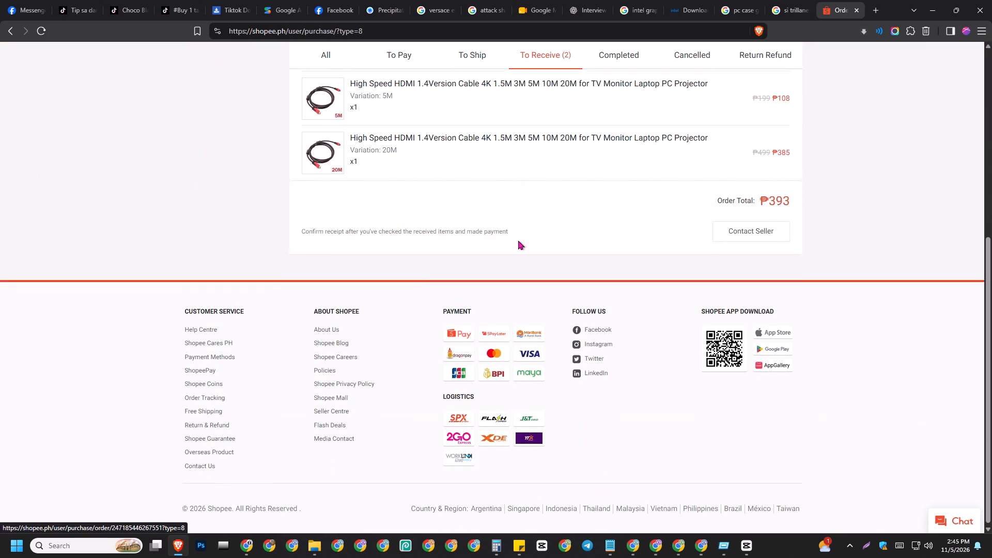
pyautogui.scroll(2, 552, 266)
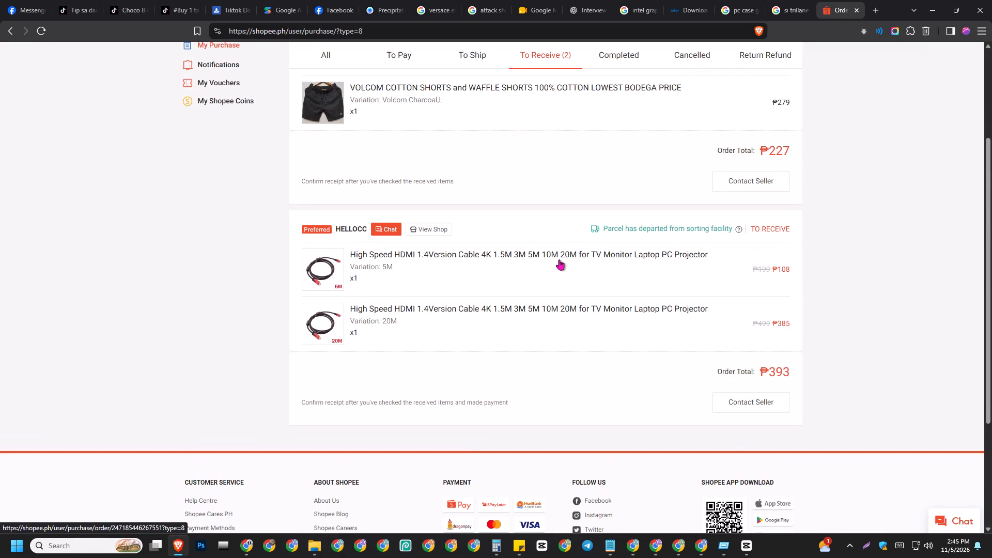
pyautogui.scroll(2, 559, 256)
# Show the completed Shopee purchases and select the fashion case order with the HDMI to VGA adapter as a Lightshot screenshot area.
pyautogui.click(629, 124)
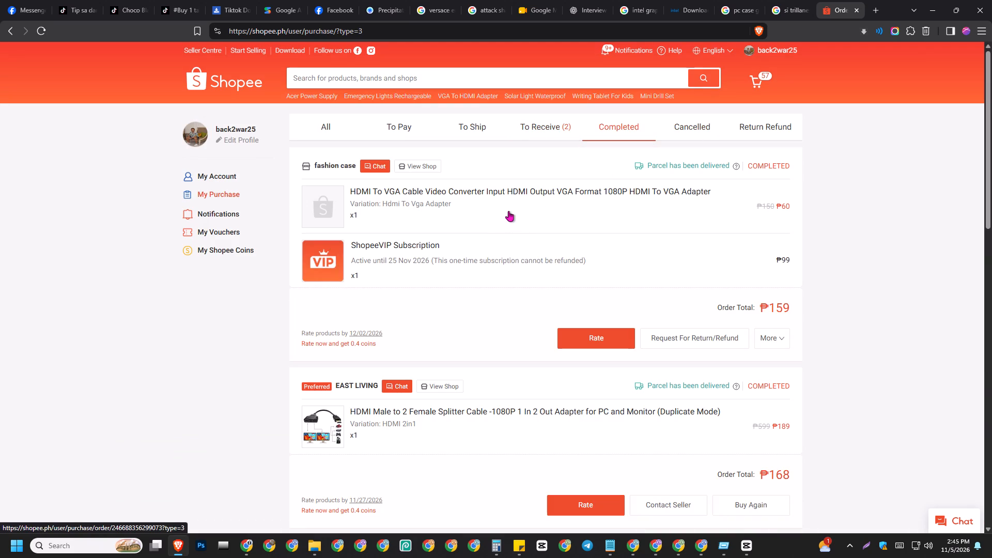
pyautogui.press('Insert')
pyautogui.moveTo(285, 367); pyautogui.dragTo(833, 126)
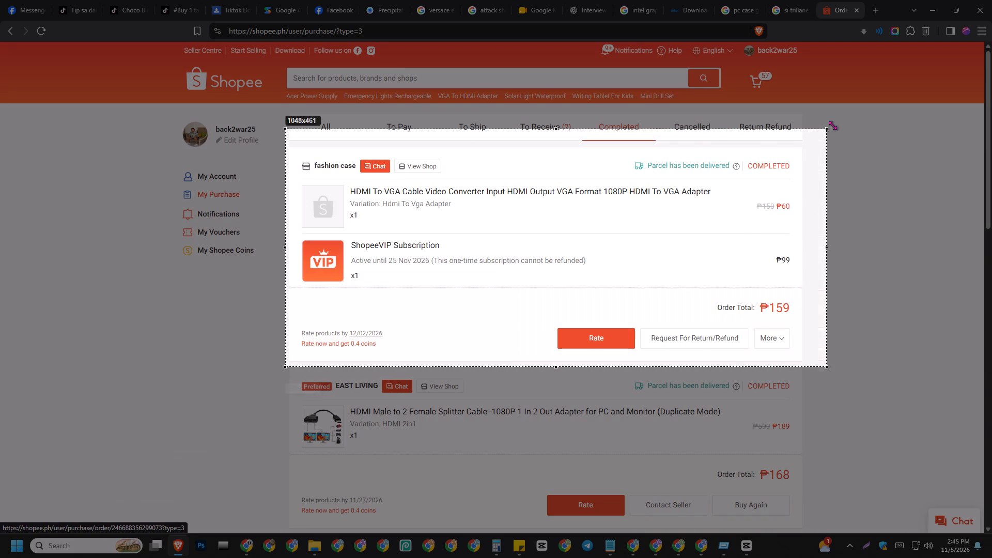
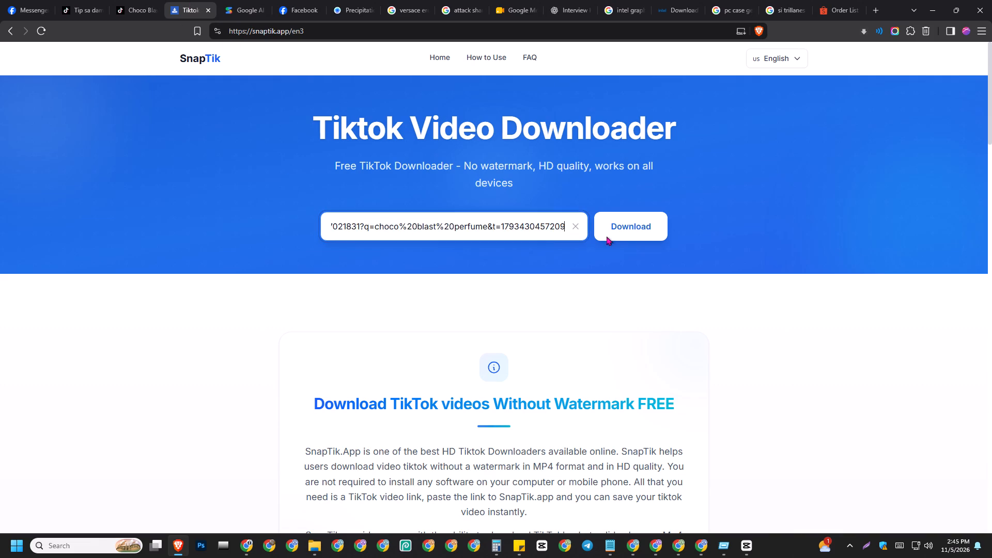
# Process the entered TikTok link and save the buy 1 take 1 choco blast perfume video using the standard, non-HD download.
pyautogui.click(613, 234)
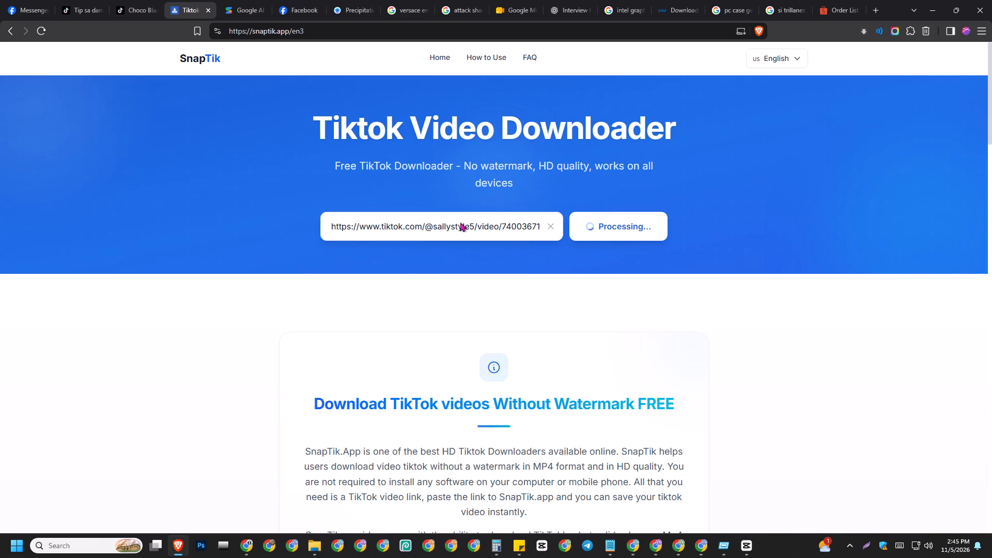
pyautogui.click(479, 174)
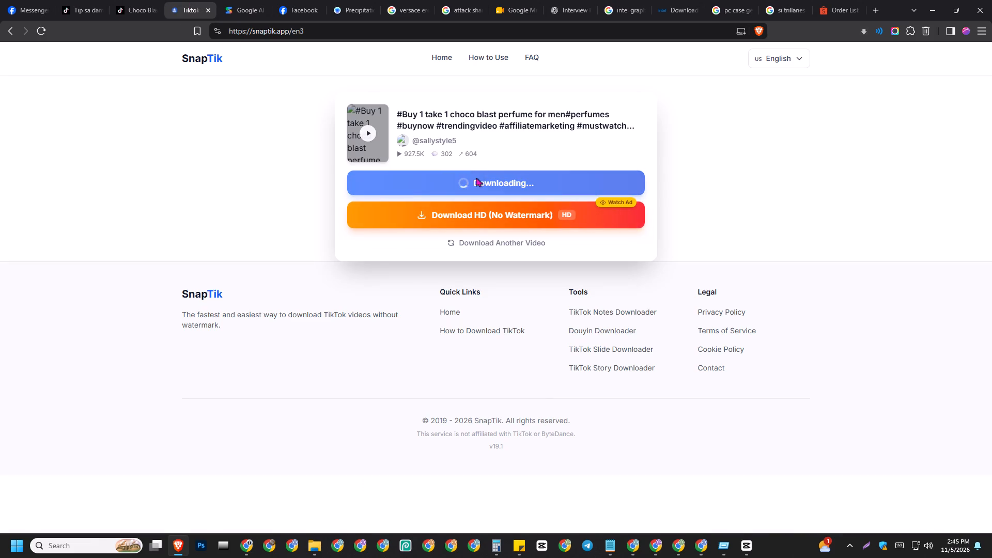
pyautogui.press('Return')
# Switch to the open TikTok page with the Choco Blast Perfume For Men video.
pyautogui.hotkey('ctrl', '3')
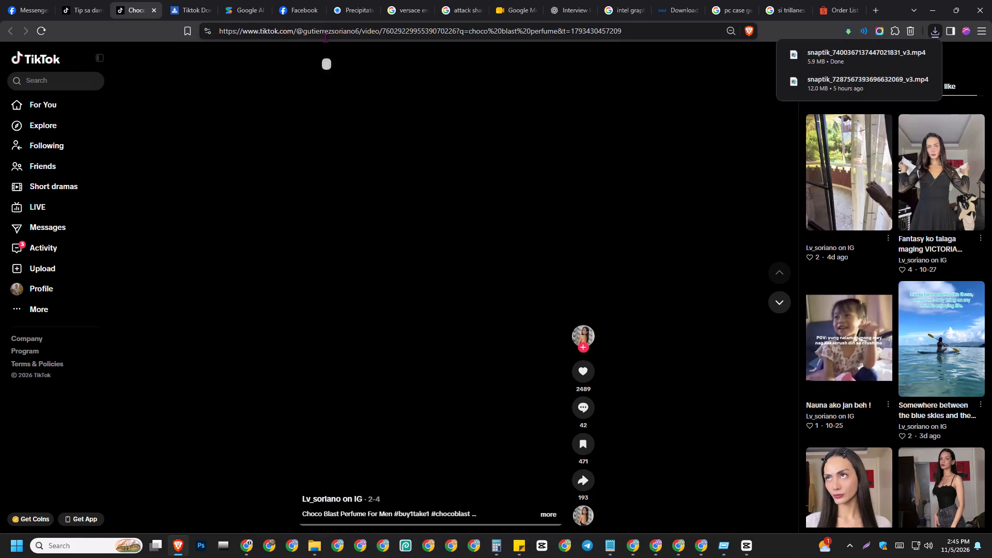
# Copy the Choco Blast Perfume For Men video's link, close its TikTok page, and save the no-watermark version to Downloads through SnapTik.
pyautogui.click(324, 25)
pyautogui.hotkey('ctrl', 'c')
pyautogui.hotkey('ctrl', 'w')
pyautogui.press('F5')
pyautogui.moveTo(374, 174); pyautogui.dragTo(376, 179)
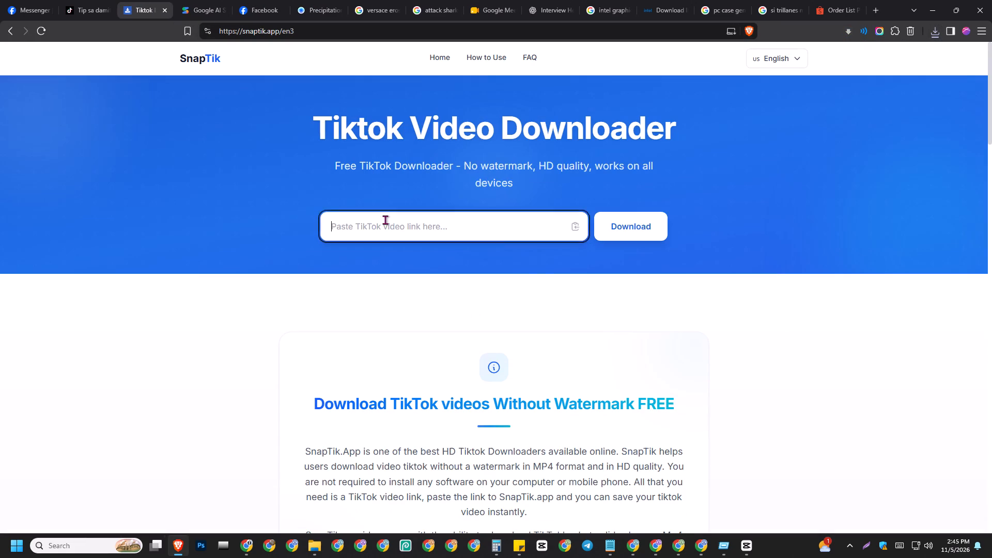
pyautogui.click(385, 220)
pyautogui.hotkey('ctrl', 'v')
pyautogui.click(601, 226)
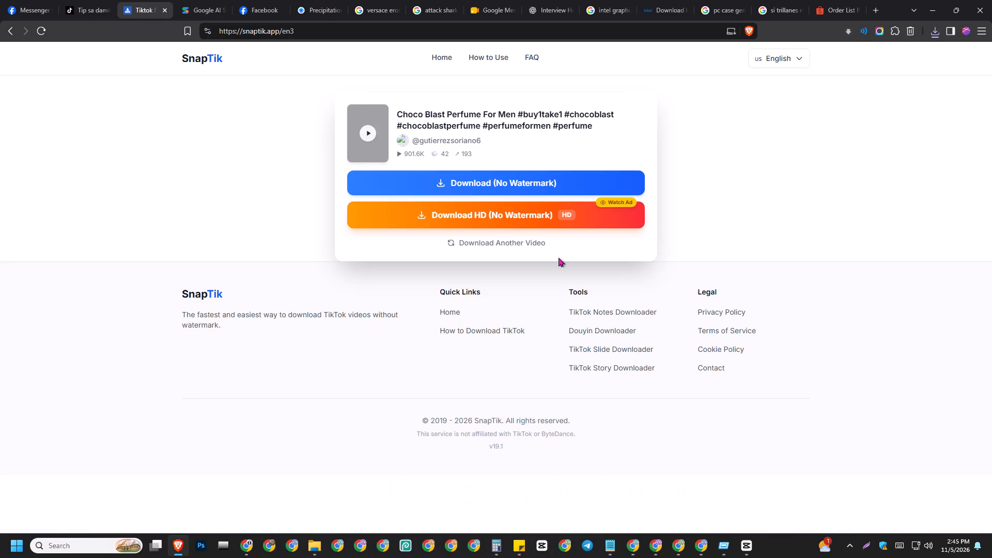
pyautogui.click(539, 178)
pyautogui.press('Return')
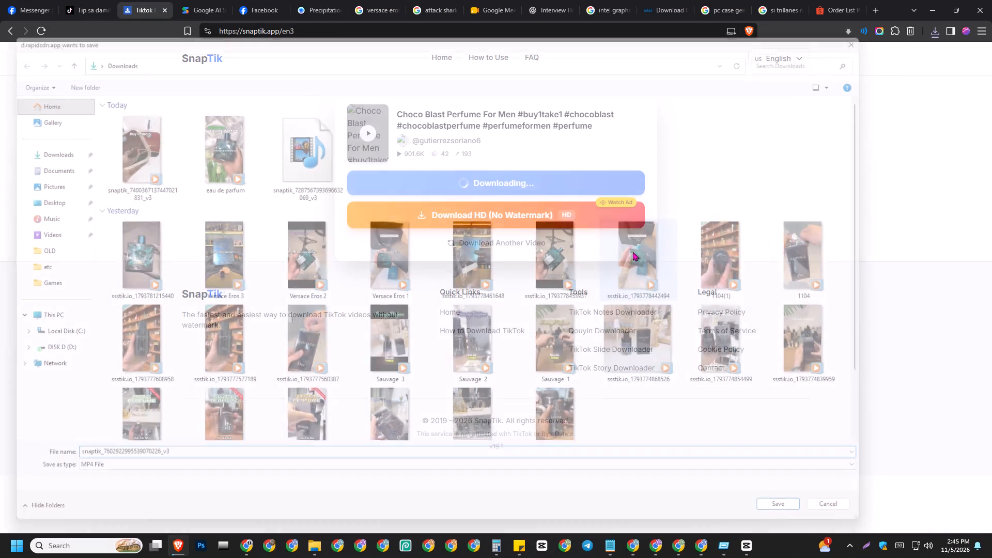
# Copy the "Tip sa damit" TikTok video's link, close its page, and submit the link to SnapTik for a no-watermark download.
pyautogui.hotkey('ctrl', '2')
pyautogui.click(445, 26)
pyautogui.hotkey('ctrl', 'c')
pyautogui.hotkey('ctrl', 'w')
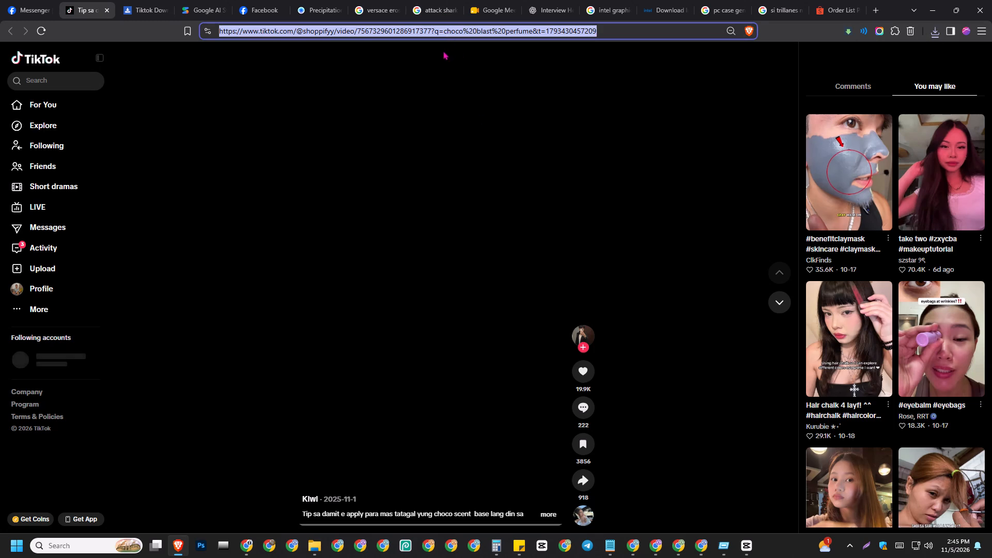
pyautogui.press('F5')
pyautogui.moveTo(414, 164); pyautogui.dragTo(417, 169)
pyautogui.click(439, 221)
pyautogui.hotkey('ctrl', 'v')
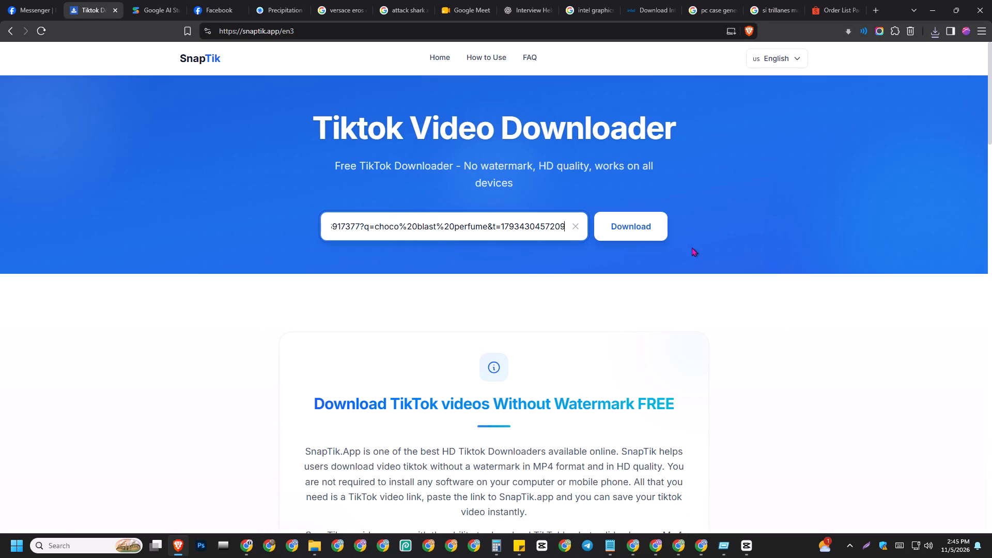
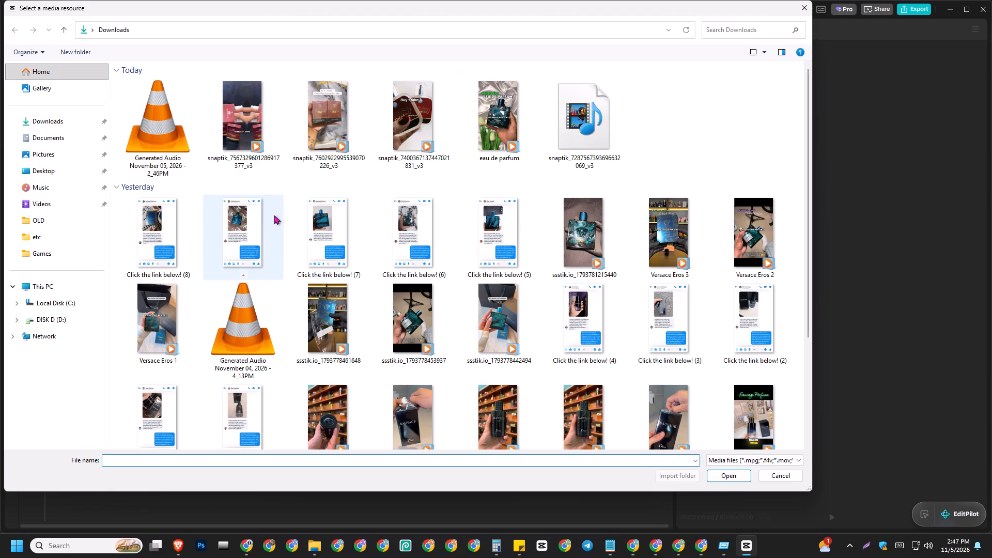
# Import Generated Audio November 05, 2026 - 2_46PM and the snaptik videos ending 377_v3, 226_v3 and 831_v3 from Downloads into the CapCut project.
pyautogui.click(201, 148)
pyautogui.click(639, 142)
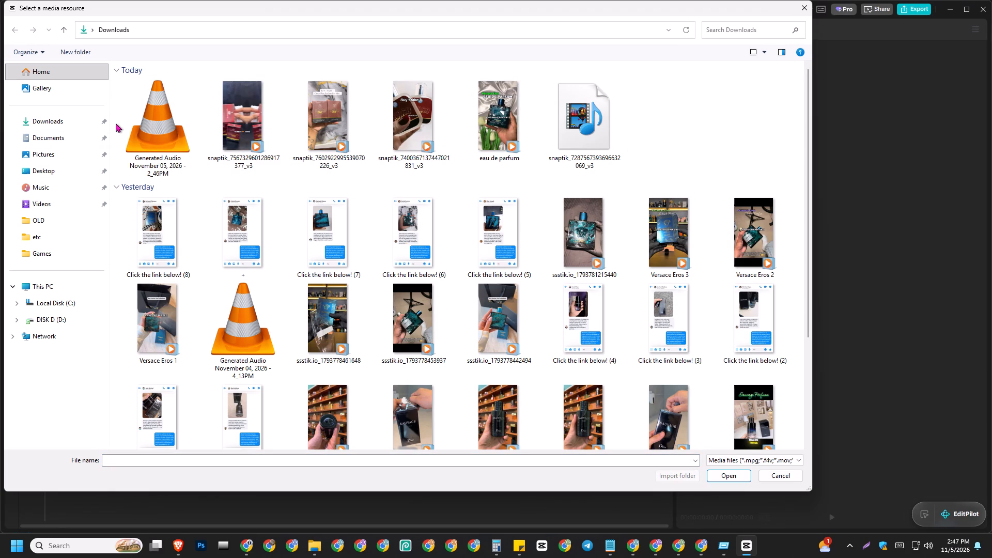
pyautogui.moveTo(116, 123); pyautogui.dragTo(322, 125)
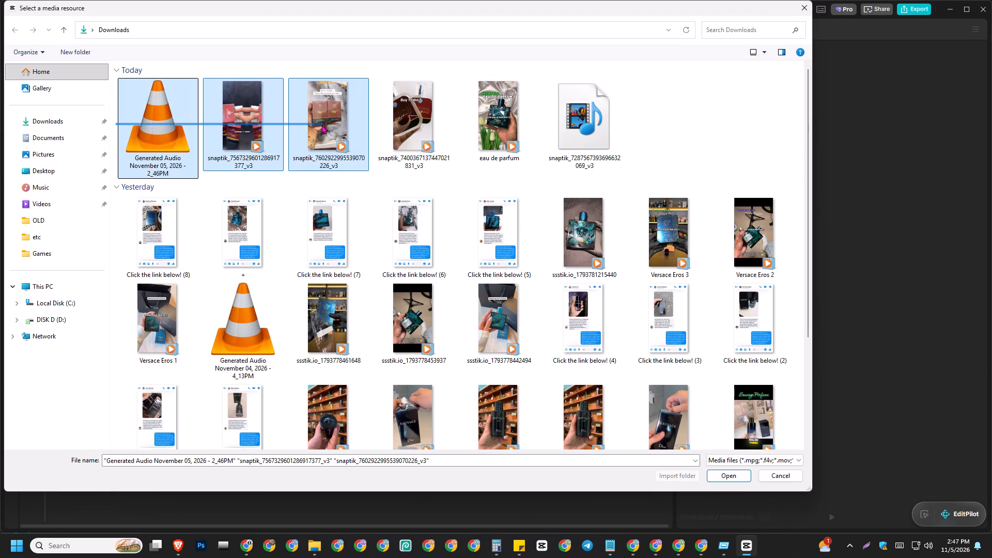
pyautogui.moveTo(322, 125); pyautogui.dragTo(419, 121)
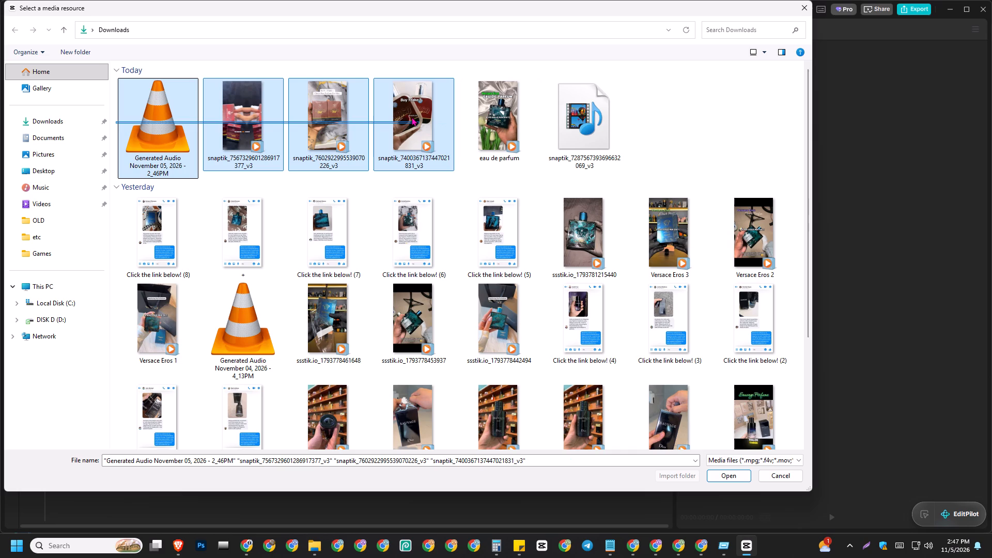
pyautogui.press('Return')
pyautogui.click(227, 179)
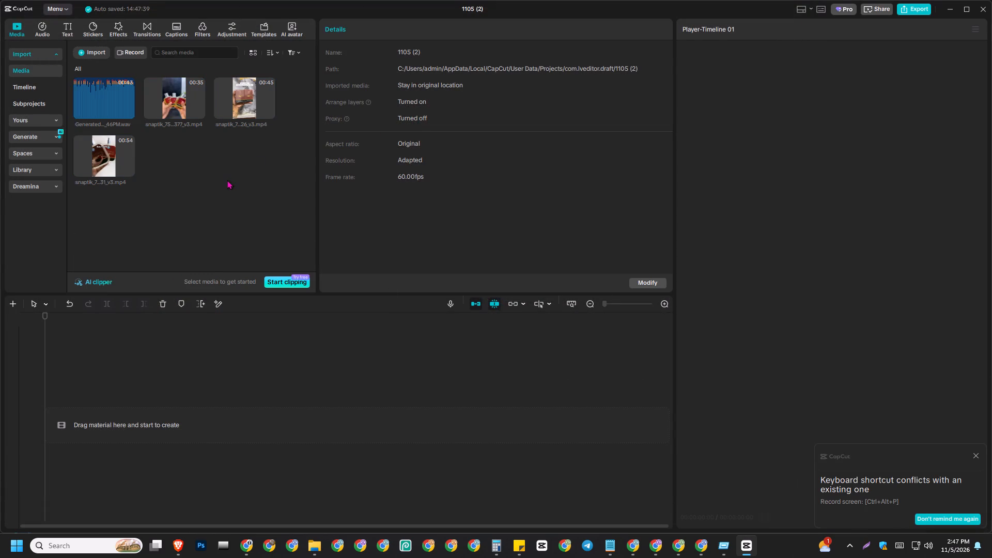
# Add the generated audio and the snaptik video ending 831_v3 together to the start of the empty timeline.
pyautogui.click(225, 174)
pyautogui.click(221, 173)
pyautogui.click(179, 146)
pyautogui.moveTo(110, 221); pyautogui.dragTo(86, 95)
pyautogui.click(128, 113)
pyautogui.click(167, 334)
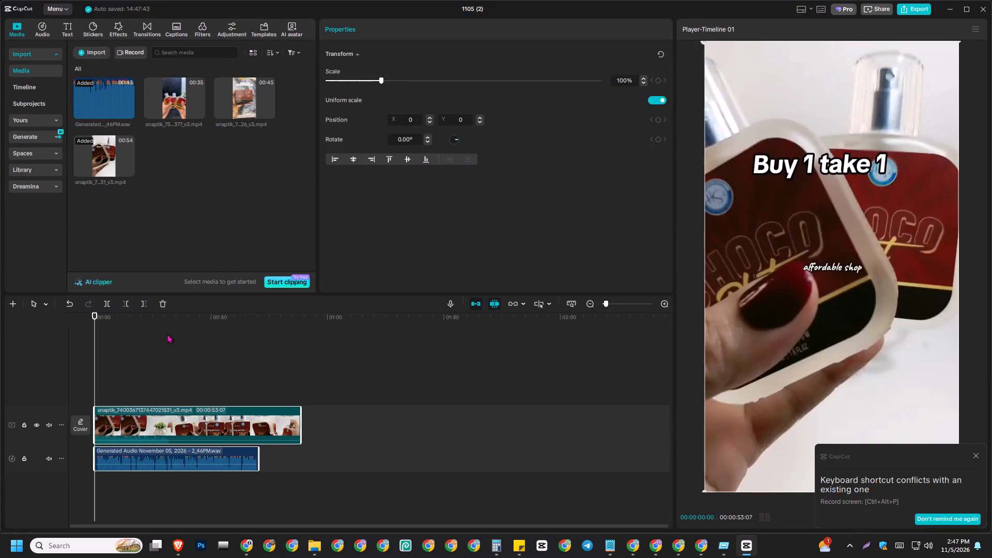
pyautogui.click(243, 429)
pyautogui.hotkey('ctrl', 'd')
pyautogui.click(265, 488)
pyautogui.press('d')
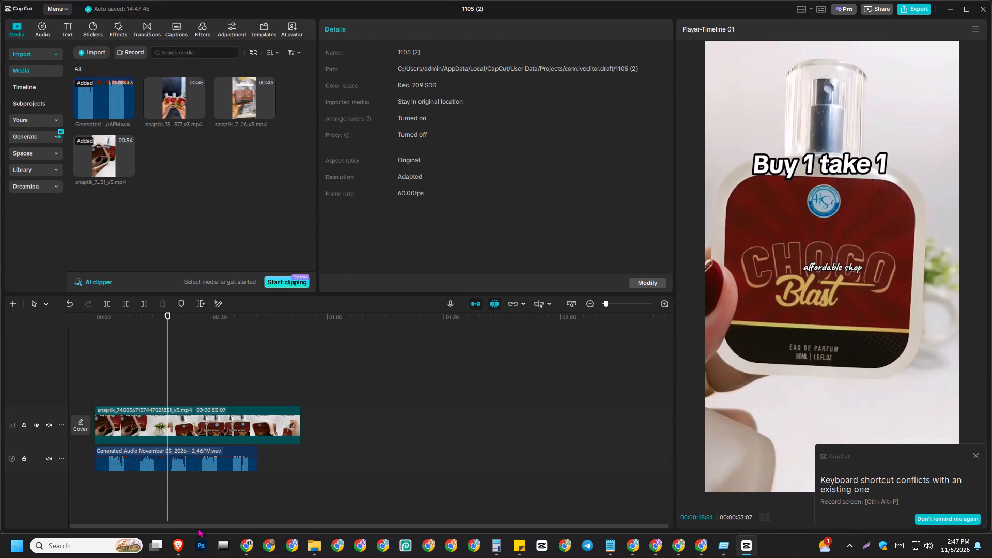
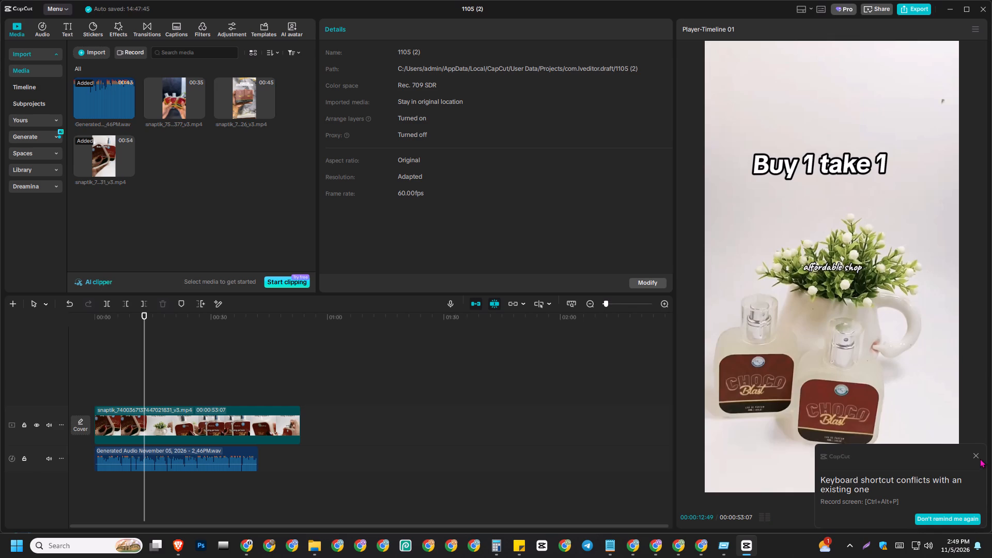
# Dismiss the shortcut notification and scrub through the Choco Blast clip on the timeline to review its footage against the generated audio.
pyautogui.click(974, 456)
pyautogui.moveTo(216, 319); pyautogui.dragTo(144, 319)
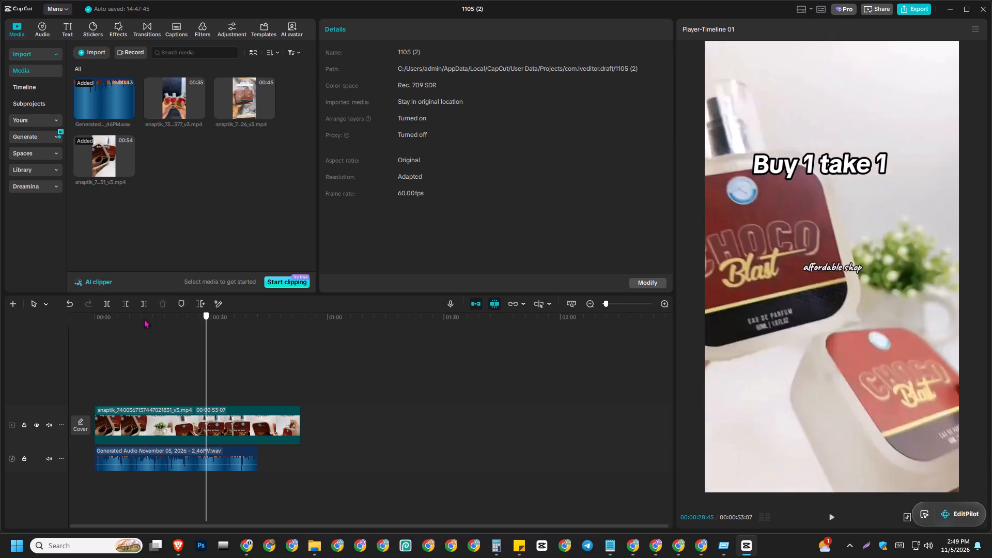
pyautogui.moveTo(144, 319); pyautogui.dragTo(273, 343)
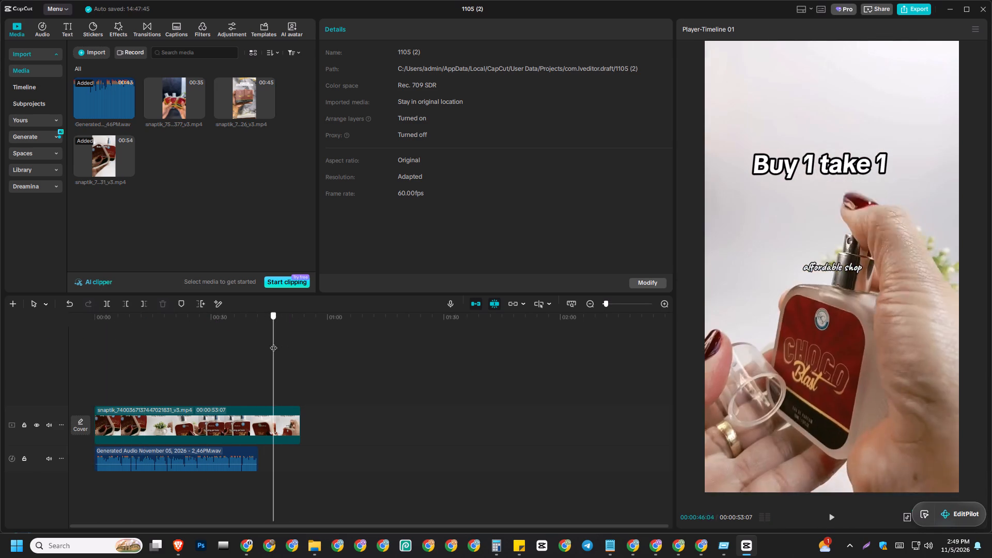
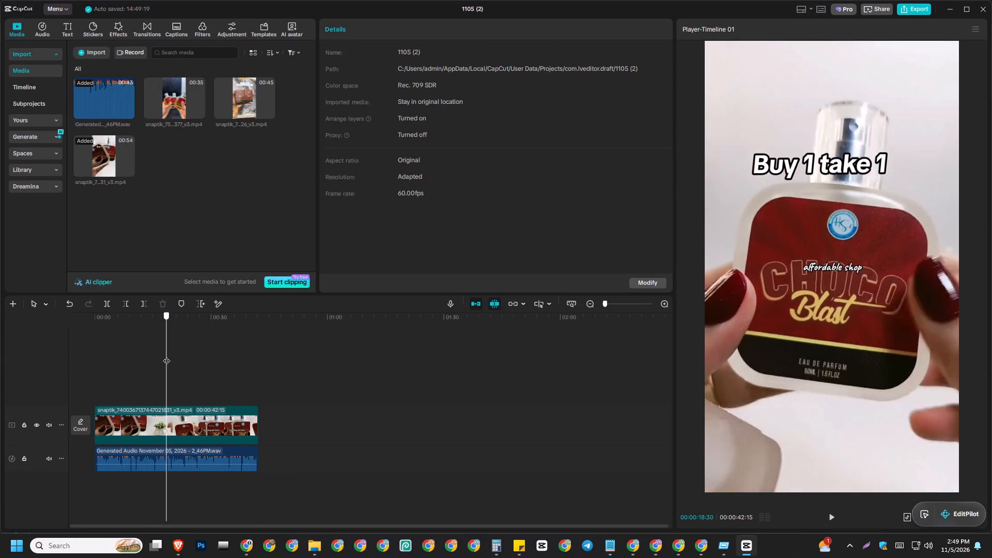
# Scrub through the Choco Blast video on the timeline and play its opening to review it with the generated audio.
pyautogui.moveTo(166, 355); pyautogui.dragTo(229, 350)
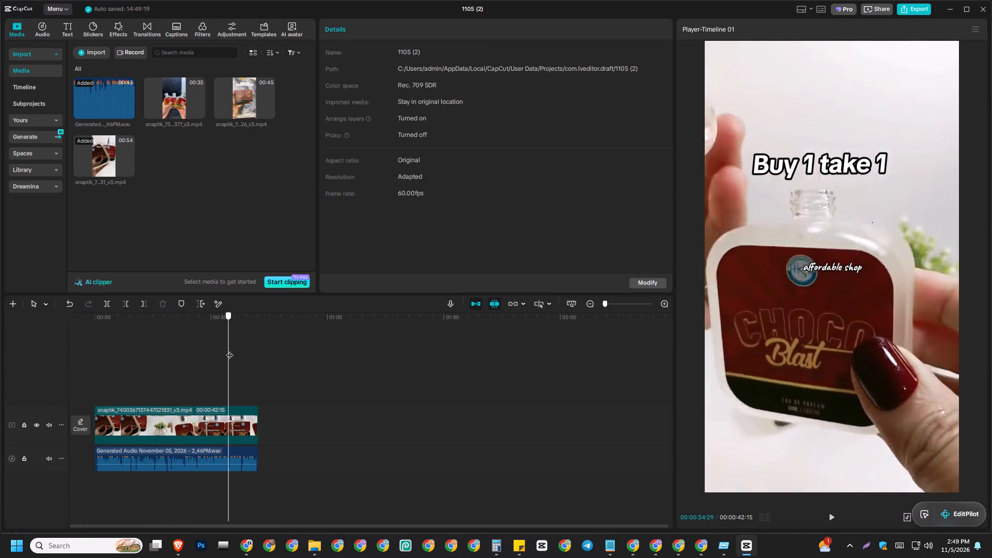
pyautogui.moveTo(229, 350); pyautogui.dragTo(252, 347)
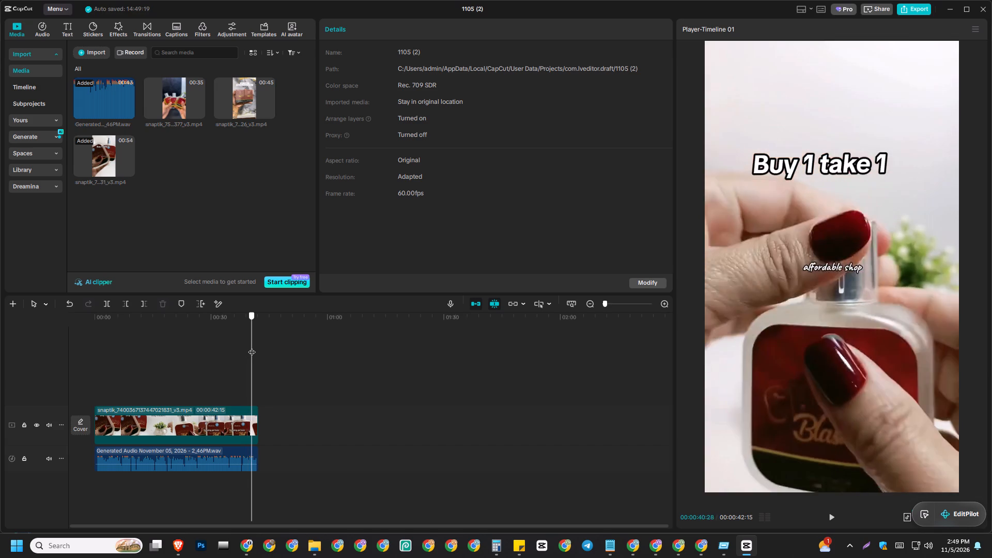
pyautogui.moveTo(252, 347); pyautogui.dragTo(0, 358)
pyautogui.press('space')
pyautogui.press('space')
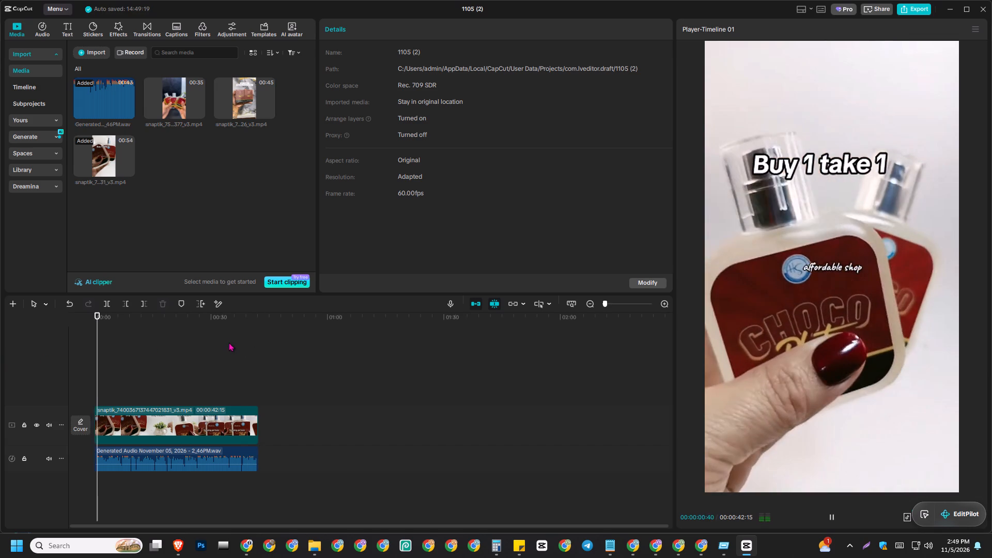
pyautogui.moveTo(213, 327); pyautogui.dragTo(0, 352)
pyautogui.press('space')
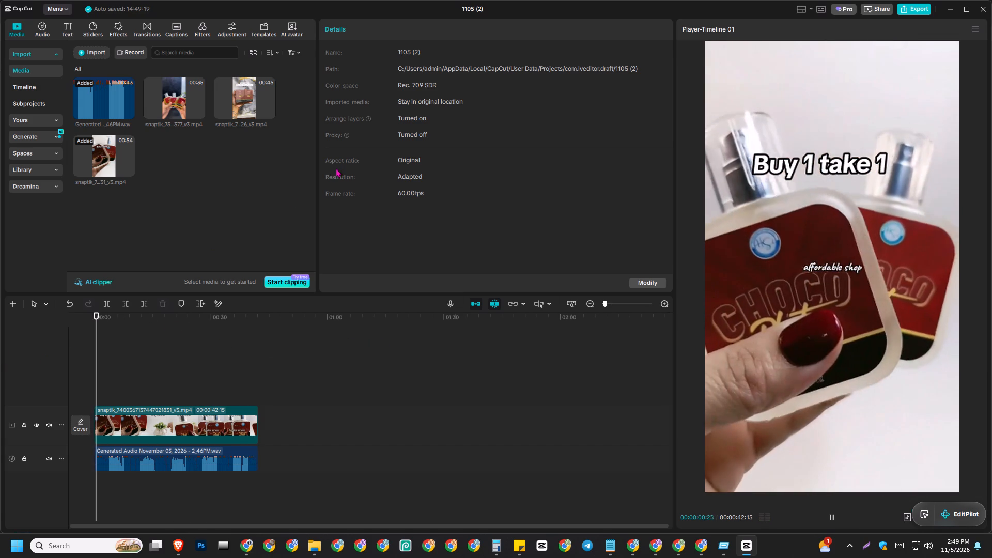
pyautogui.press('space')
pyautogui.click(262, 172)
# Add a default text clip at the start of the timeline and position it, centred, over the "Buy 1 take 1" caption.
pyautogui.click(68, 26)
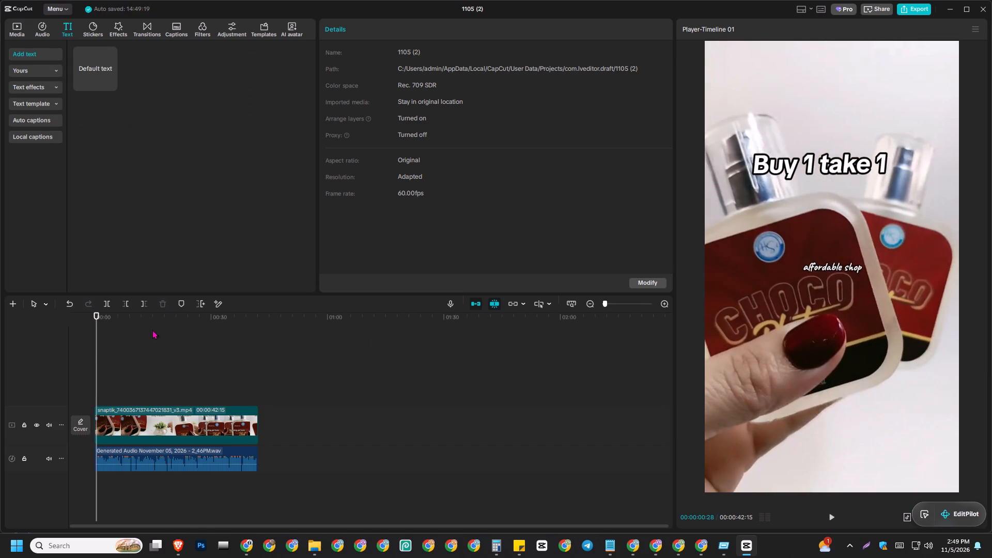
pyautogui.moveTo(99, 72); pyautogui.dragTo(65, 365)
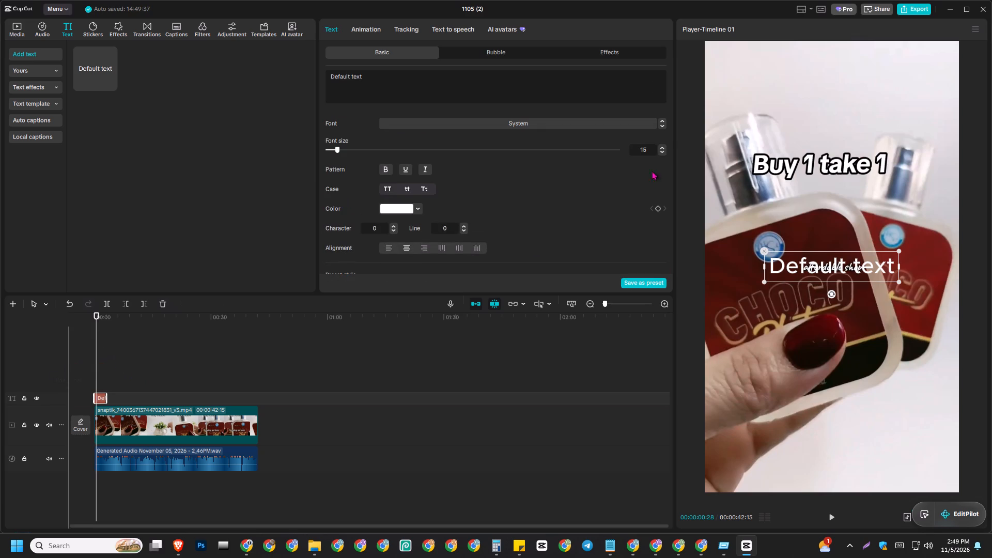
pyautogui.moveTo(828, 272); pyautogui.dragTo(826, 171)
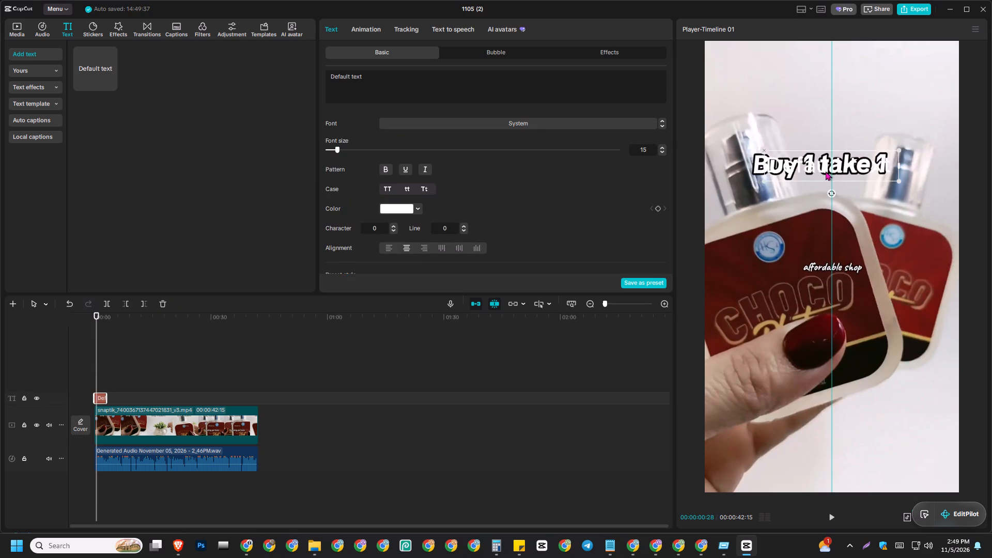
pyautogui.moveTo(826, 171); pyautogui.dragTo(827, 171)
# Replace the new text with "choco blast perfume!", convert it to uppercase, and shrink it to fit within the video frame.
pyautogui.click(389, 84)
pyautogui.hotkey('ctrl', 'a')
pyautogui.hotkey('ctrl', 'v')
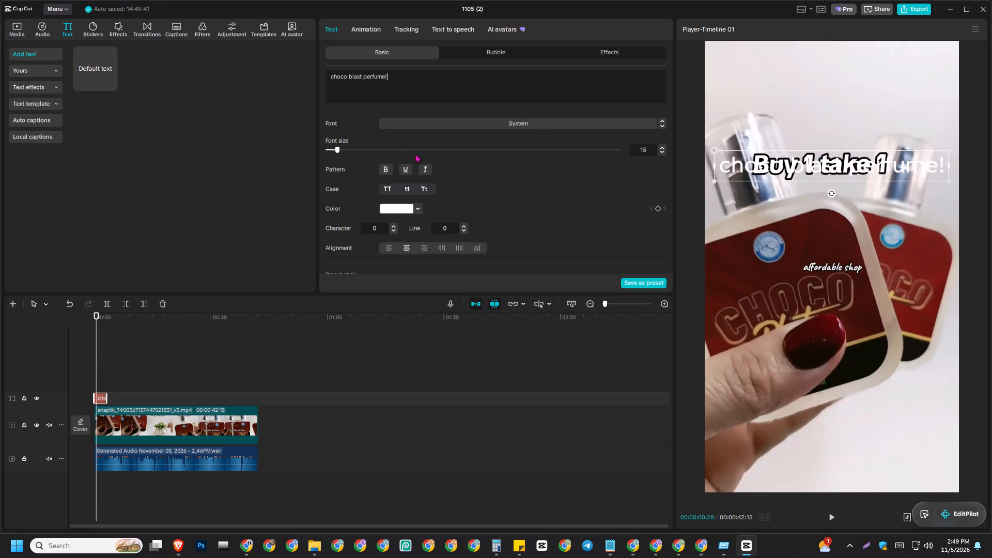
pyautogui.click(386, 190)
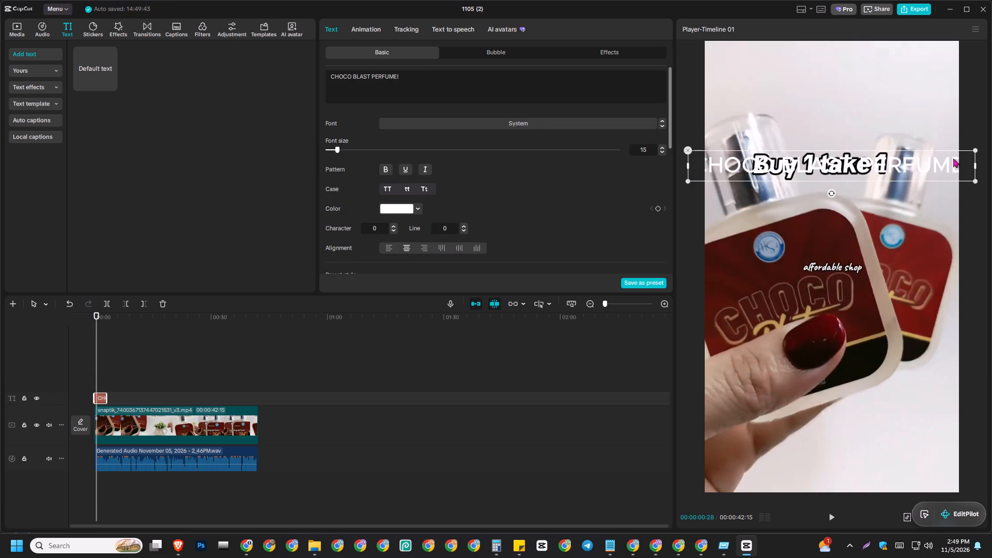
pyautogui.keyDown('alt'); pyautogui.moveTo(979, 147); pyautogui.dragTo(901, 145); pyautogui.keyUp('alt')
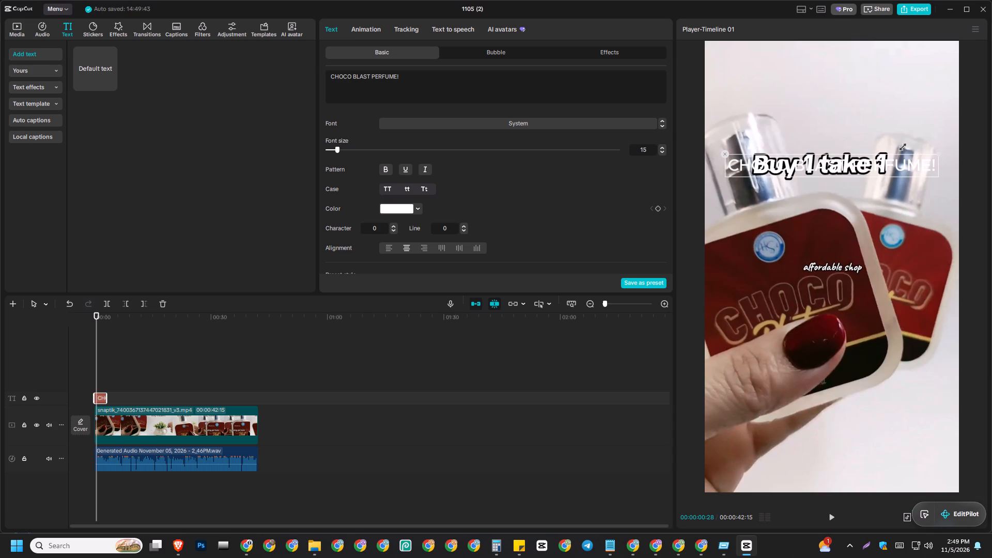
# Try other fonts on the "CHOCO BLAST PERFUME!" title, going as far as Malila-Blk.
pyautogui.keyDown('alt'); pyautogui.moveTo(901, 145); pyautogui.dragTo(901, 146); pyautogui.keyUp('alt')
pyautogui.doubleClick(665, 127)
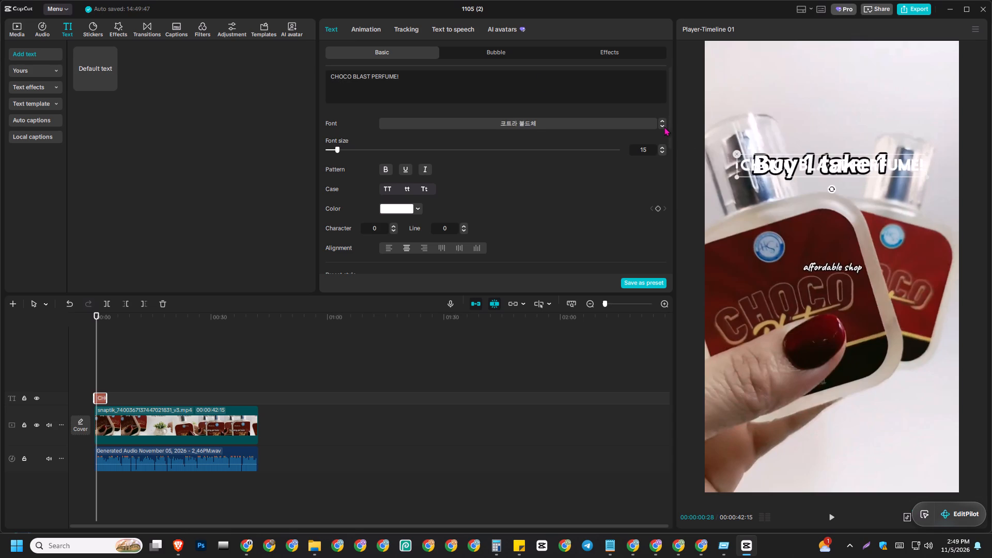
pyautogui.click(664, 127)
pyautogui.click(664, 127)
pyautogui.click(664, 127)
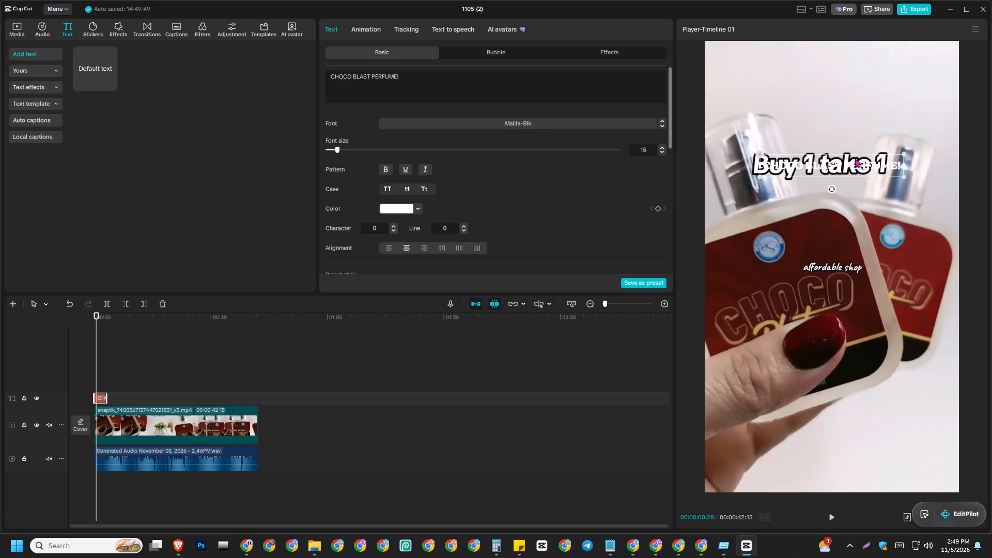
# Move the "CHOCO BLAST PERFUME!" title up so it sits just above the "Buy 1 take 1" caption.
pyautogui.moveTo(853, 163); pyautogui.dragTo(850, 116)
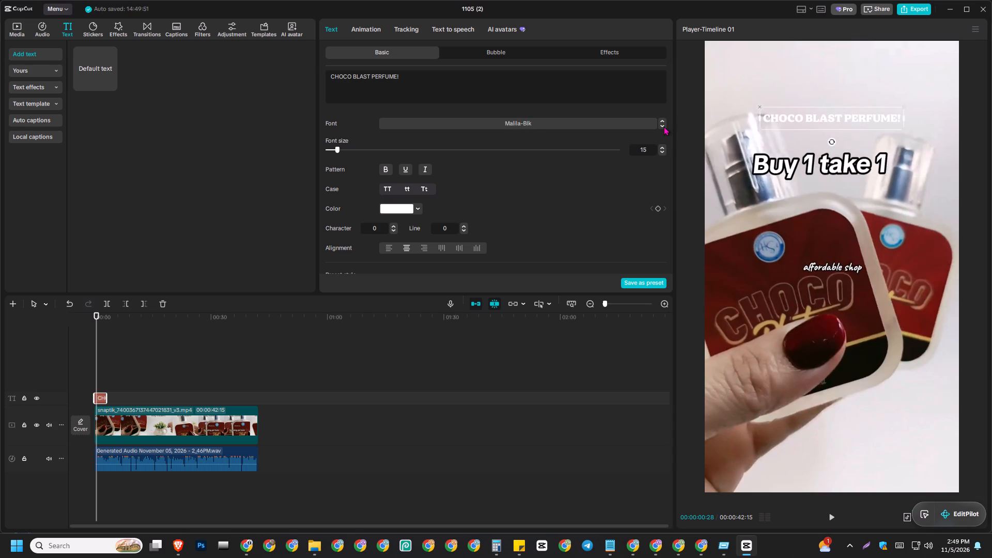
# Go through alternative fonts for the "CHOCO BLAST PERFUME!" title and set it to Puckyla-Regular.
pyautogui.doubleClick(662, 125)
pyautogui.click(663, 120)
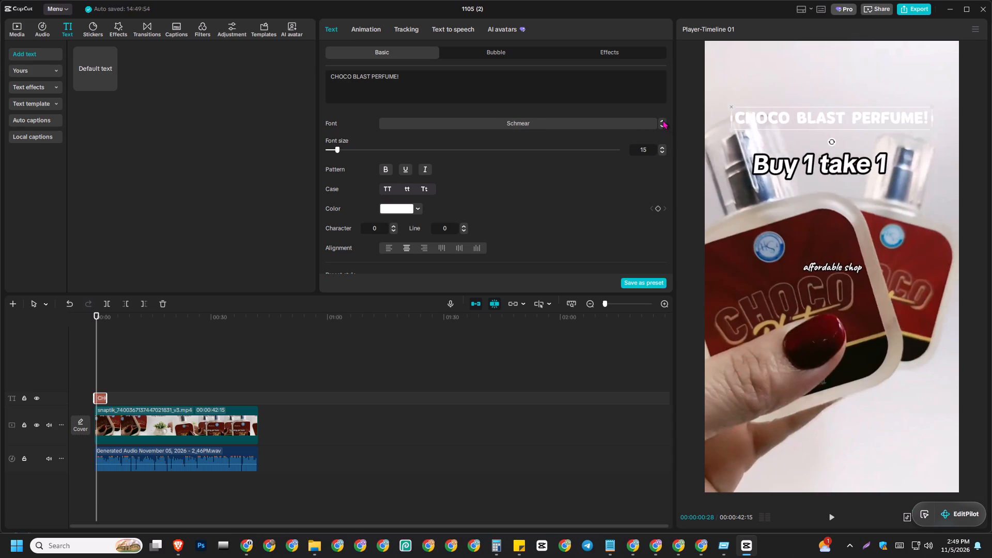
pyautogui.click(663, 126)
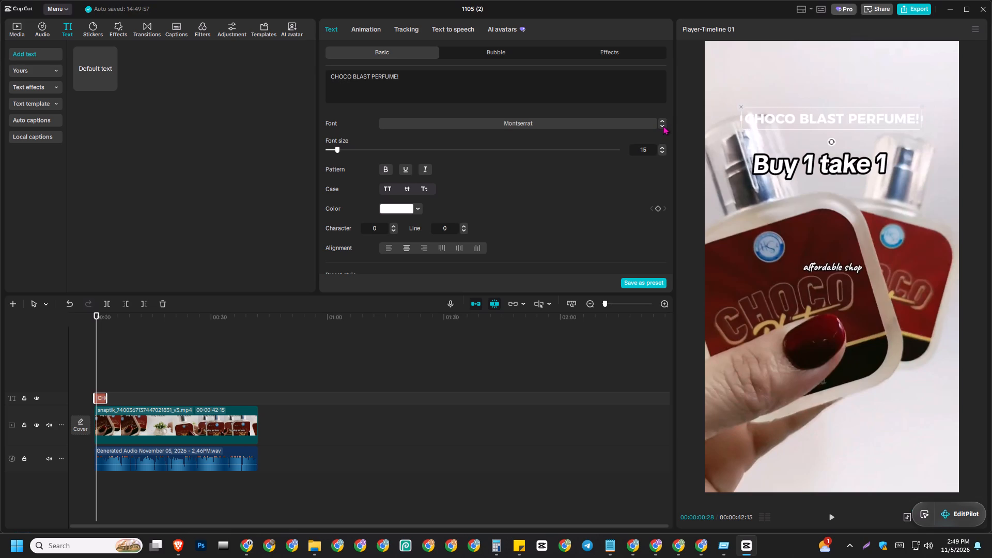
pyautogui.click(663, 126)
pyautogui.click(663, 126)
pyautogui.click(664, 126)
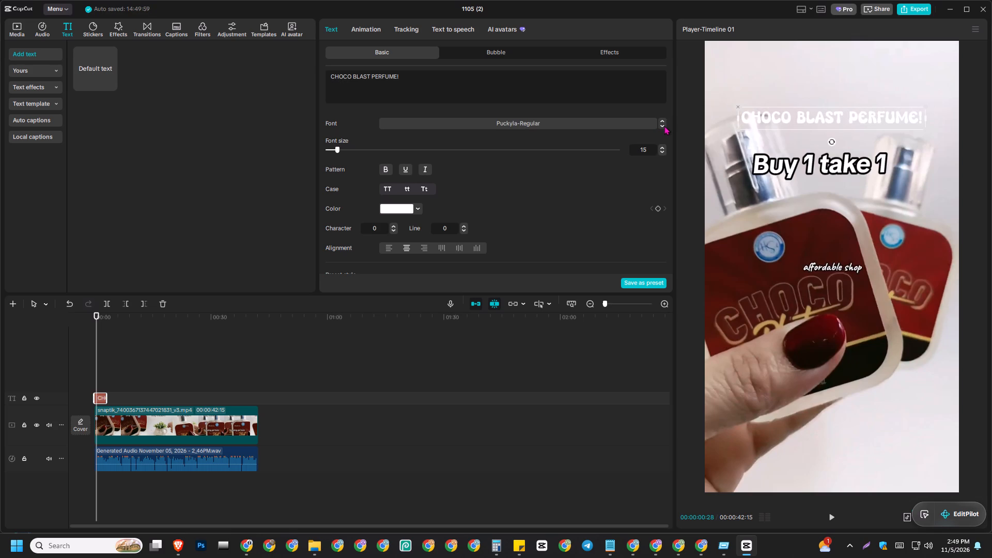
# Go through further fonts for the "CHOCO BLAST PERFUME!" title, past YWFT-Becks-Regular, and set it to TOMO-Fango.
pyautogui.scroll(-2, 475, 224)
pyautogui.scroll(3, 566, 165)
pyautogui.click(664, 125)
pyautogui.click(664, 125)
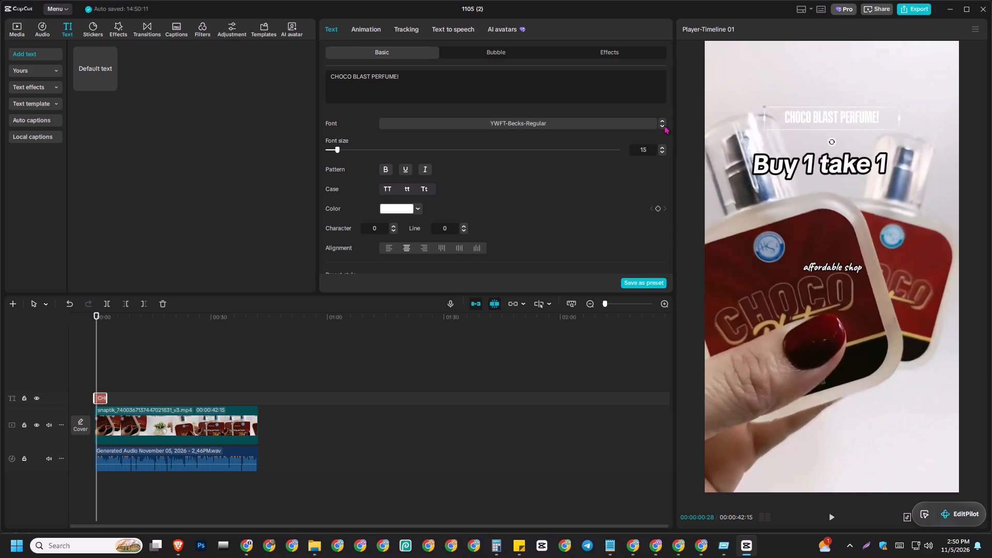
pyautogui.click(664, 125)
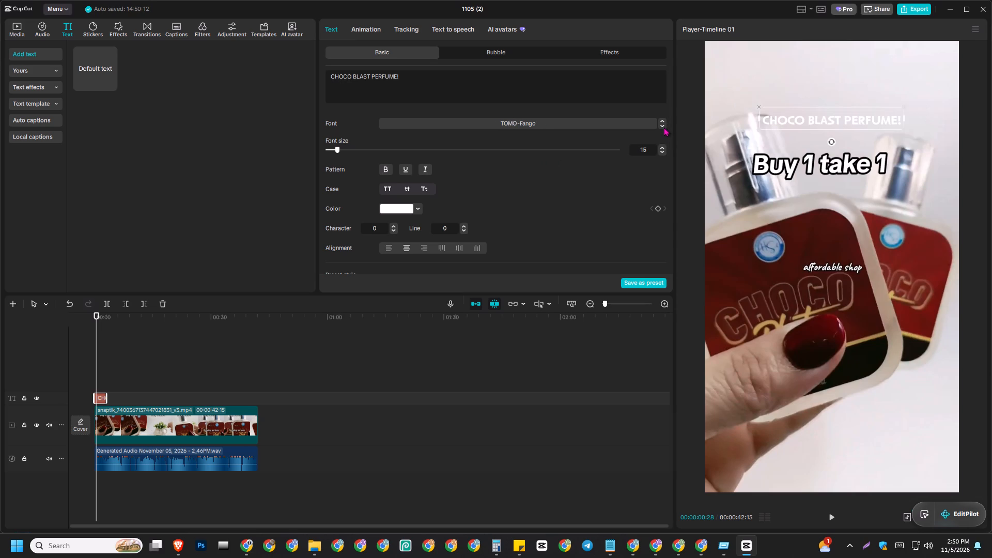
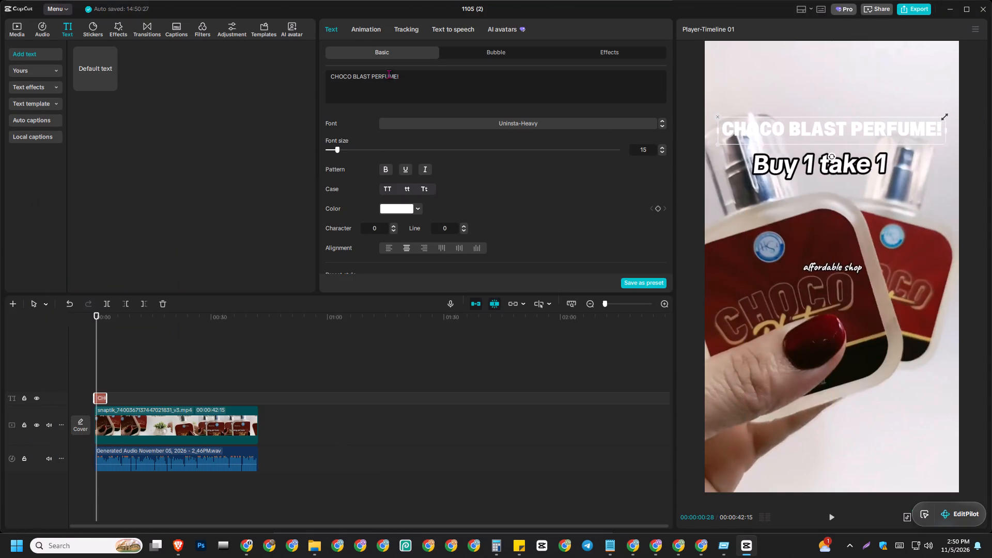
# Cut "PERFUME!" out of the title text so it reads only "CHOCO BLAST".
pyautogui.moveTo(373, 75); pyautogui.dragTo(487, 70)
pyautogui.hotkey('ctrl', 'x')
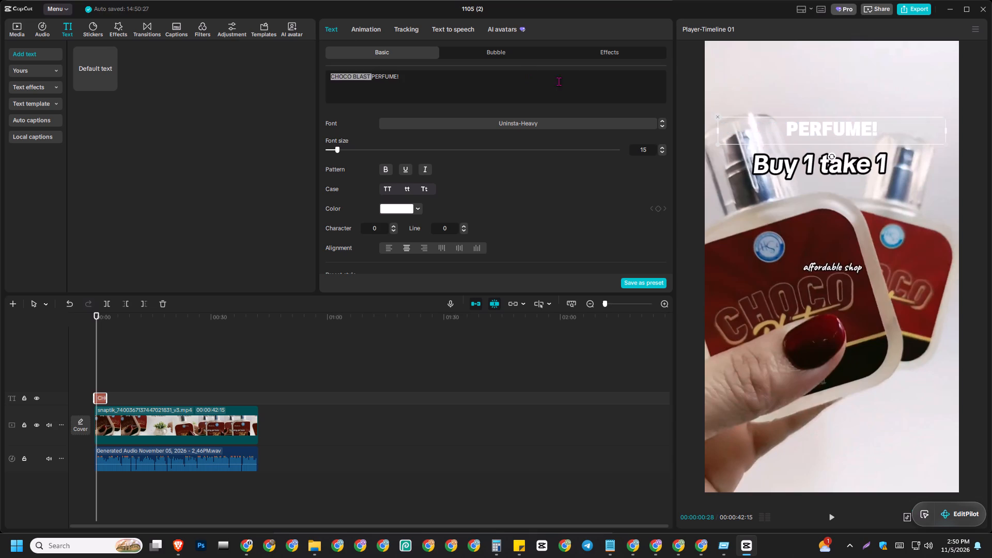
pyautogui.hotkey('ctrl', 'z')
pyautogui.moveTo(417, 85); pyautogui.dragTo(372, 79)
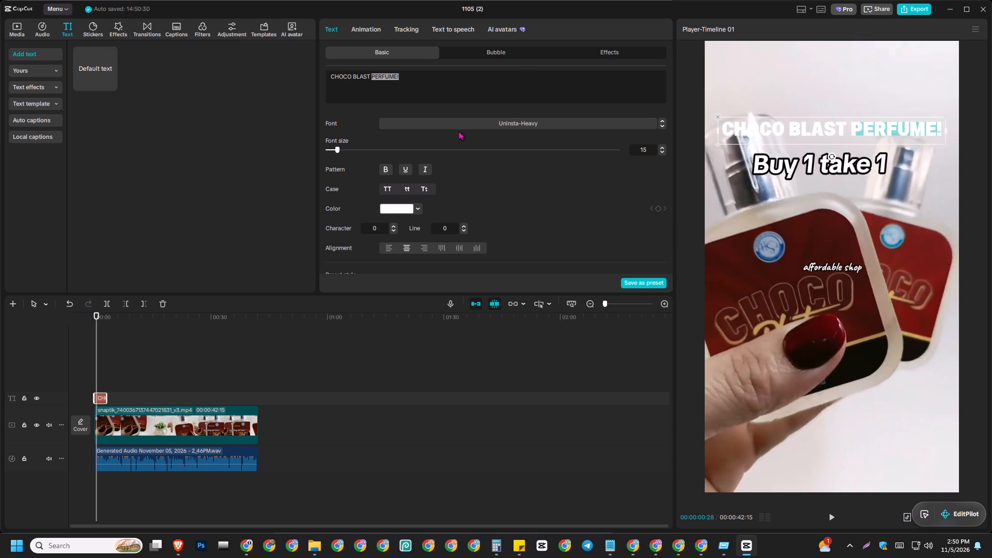
pyautogui.hotkey('ctrl', 'x')
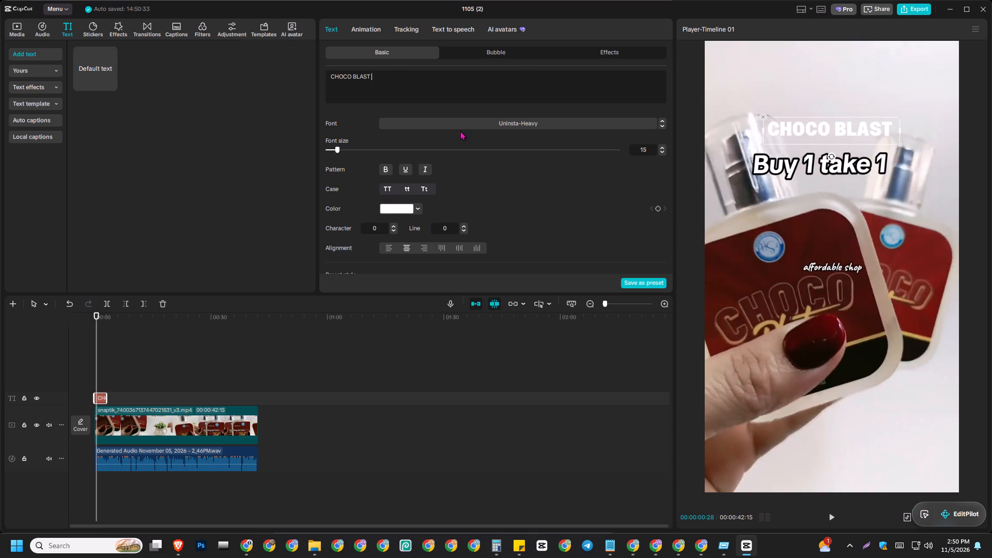
pyautogui.press('BackSpace')
pyautogui.click(269, 163)
# Enlarge the "CHOCO BLAST" title in the preview and move it up, clear of the "Buy 1 take 1" caption.
pyautogui.click(849, 135)
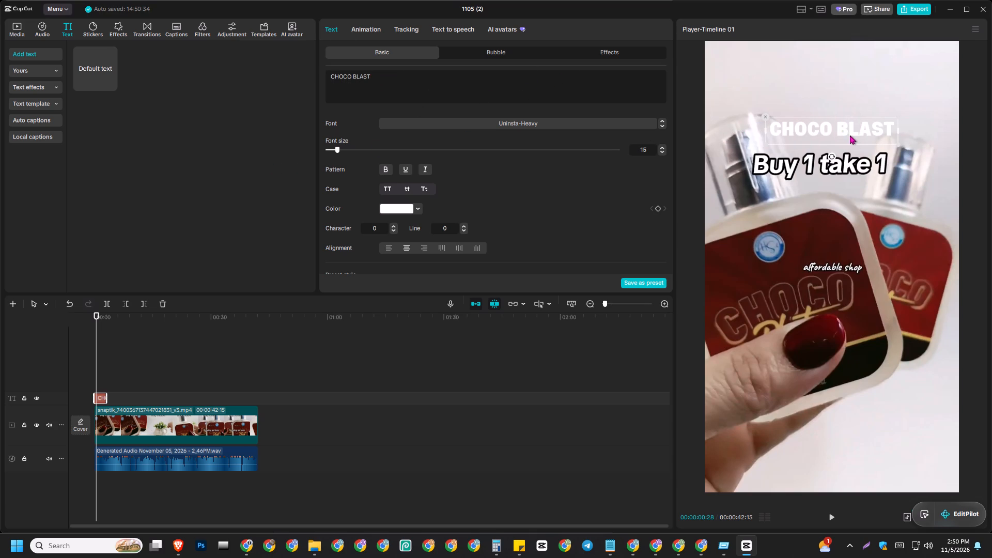
pyautogui.keyDown('alt'); pyautogui.moveTo(898, 117); pyautogui.dragTo(927, 106); pyautogui.keyUp('alt')
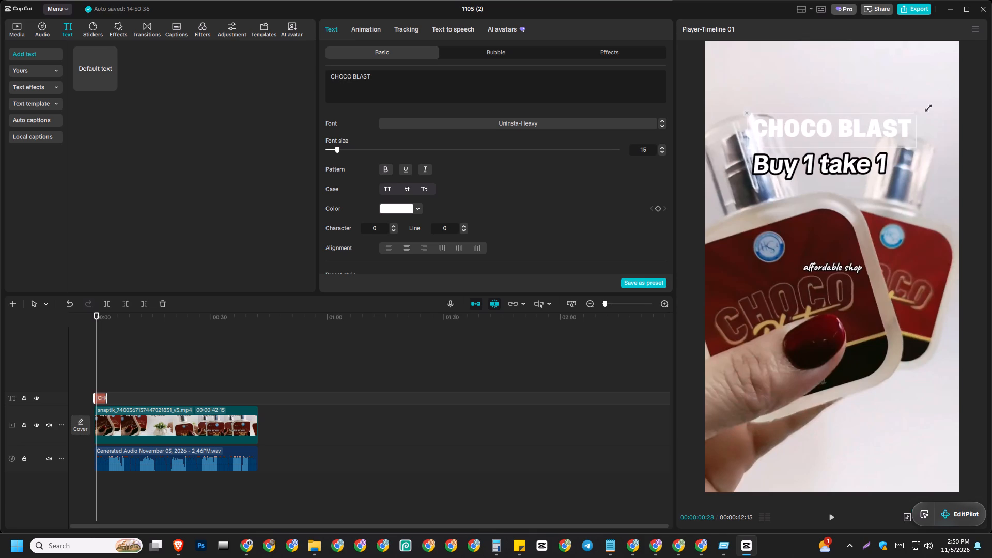
pyautogui.keyDown('alt'); pyautogui.moveTo(927, 106); pyautogui.dragTo(943, 106); pyautogui.keyUp('alt')
pyautogui.moveTo(895, 134); pyautogui.dragTo(896, 121)
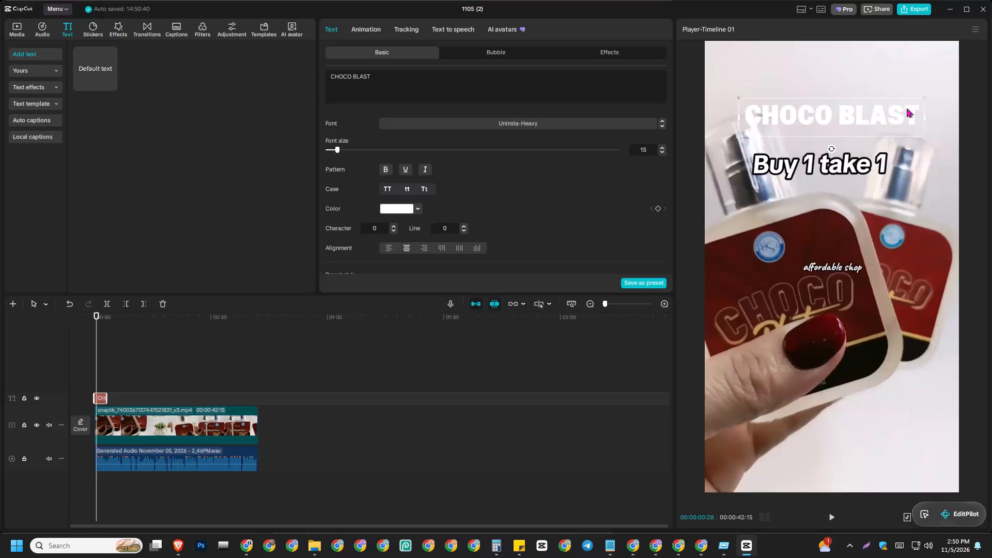
pyautogui.click(202, 151)
# Duplicate the "CHOCO BLAST" title, align the copy with the timeline start, and place it directly below the original in the preview.
pyautogui.click(102, 397)
pyautogui.hotkey('ctrl', 'c')
pyautogui.hotkey('ctrl', 'v')
pyautogui.moveTo(102, 386); pyautogui.dragTo(97, 386)
pyautogui.moveTo(788, 116); pyautogui.dragTo(787, 140)
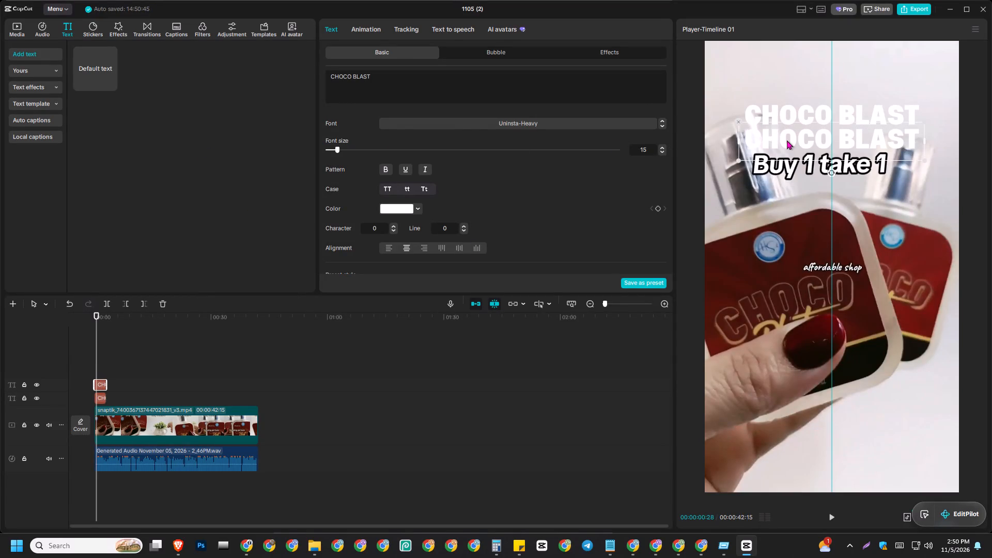
pyautogui.moveTo(787, 140); pyautogui.dragTo(787, 139)
# Replace the duplicate title's text with "PERFUME!".
pyautogui.click(530, 90)
pyautogui.hotkey('ctrl', 'a')
pyautogui.hotkey('ctrl', 'v')
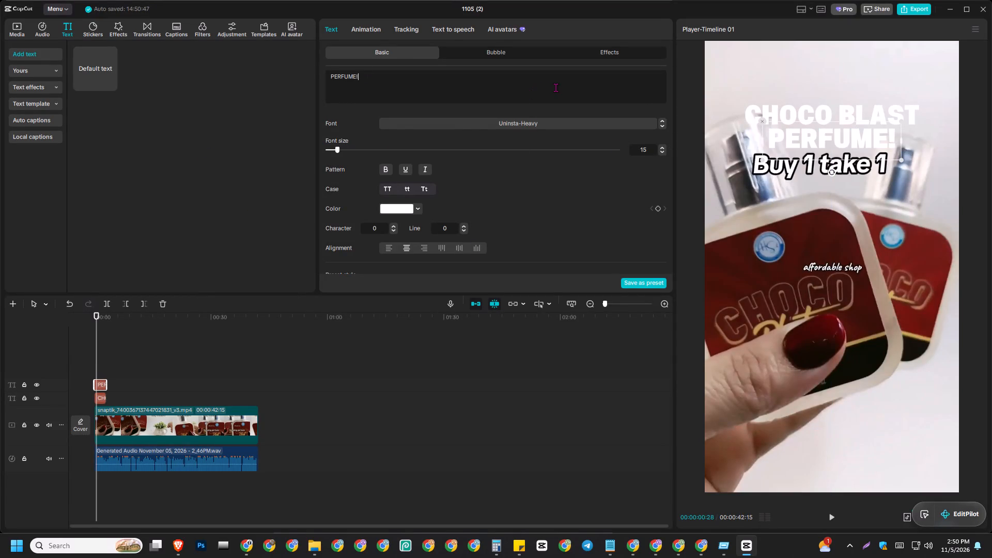
# Move "PERFUME!" down over the "Buy 1 take 1" caption, then bring "CHOCO BLAST" down just above it and enlarge it.
pyautogui.moveTo(829, 140); pyautogui.dragTo(830, 165)
pyautogui.moveTo(836, 103); pyautogui.dragTo(836, 103)
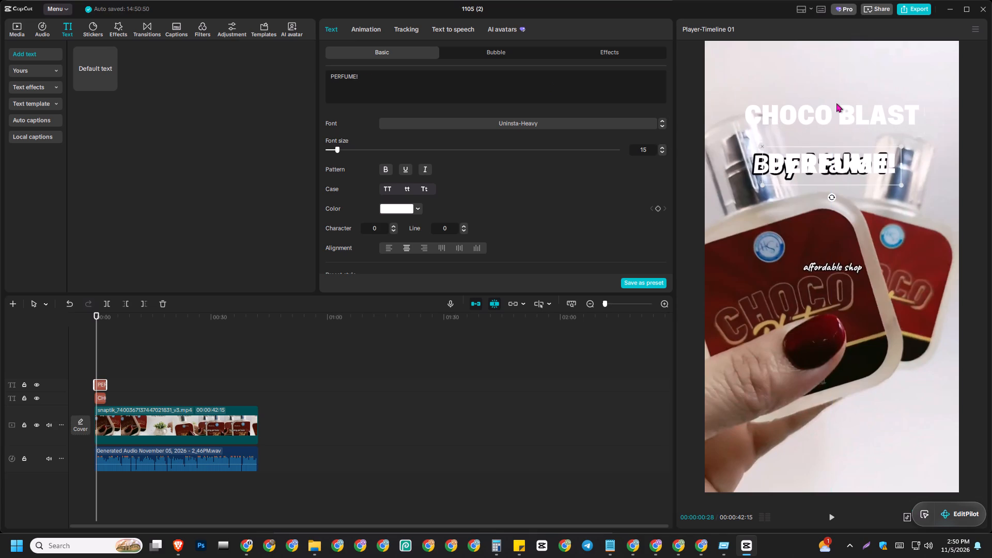
pyautogui.moveTo(836, 103); pyautogui.dragTo(838, 126)
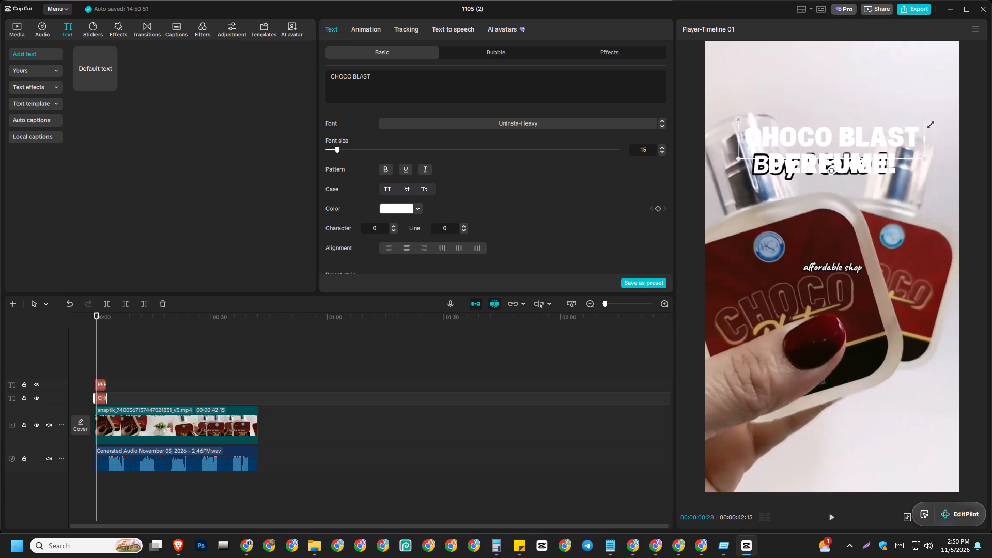
pyautogui.keyDown('alt'); pyautogui.moveTo(924, 121); pyautogui.dragTo(957, 118); pyautogui.keyUp('alt')
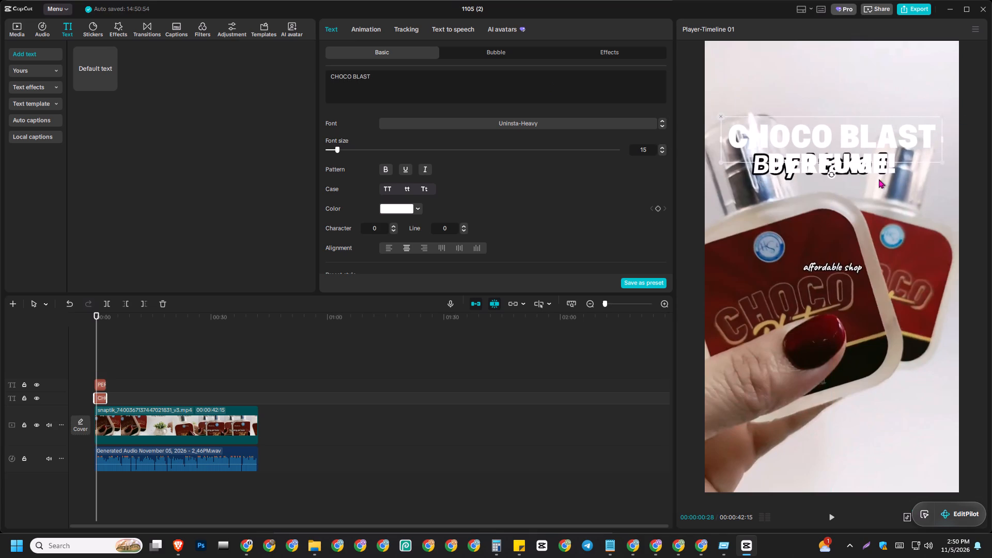
pyautogui.click(874, 171)
pyautogui.click(885, 135)
# Extend both title clips together to the end of the video clip.
pyautogui.moveTo(150, 372); pyautogui.dragTo(84, 396)
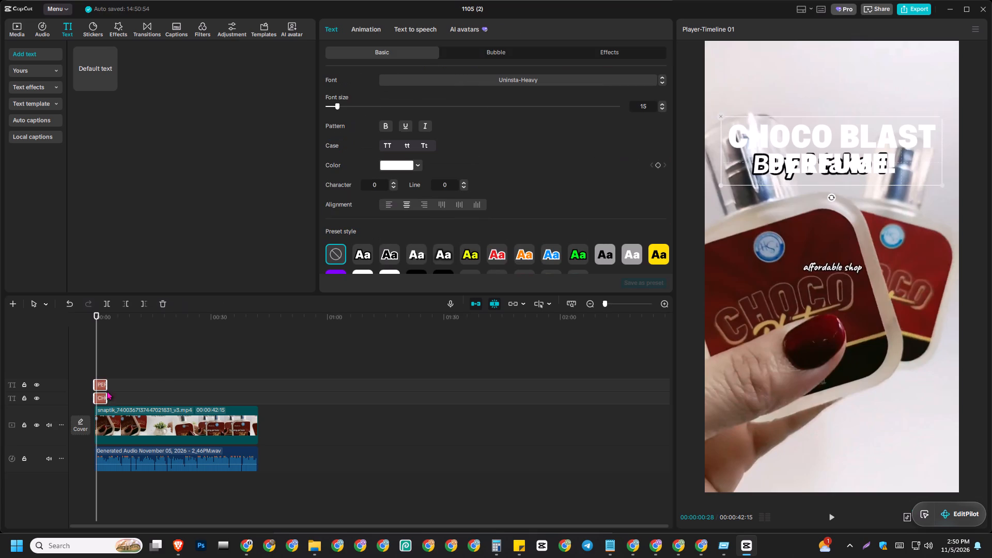
pyautogui.moveTo(107, 389); pyautogui.dragTo(258, 336)
# Apply the yellow preset style with black outline to both titles.
pyautogui.scroll(-1, 542, 206)
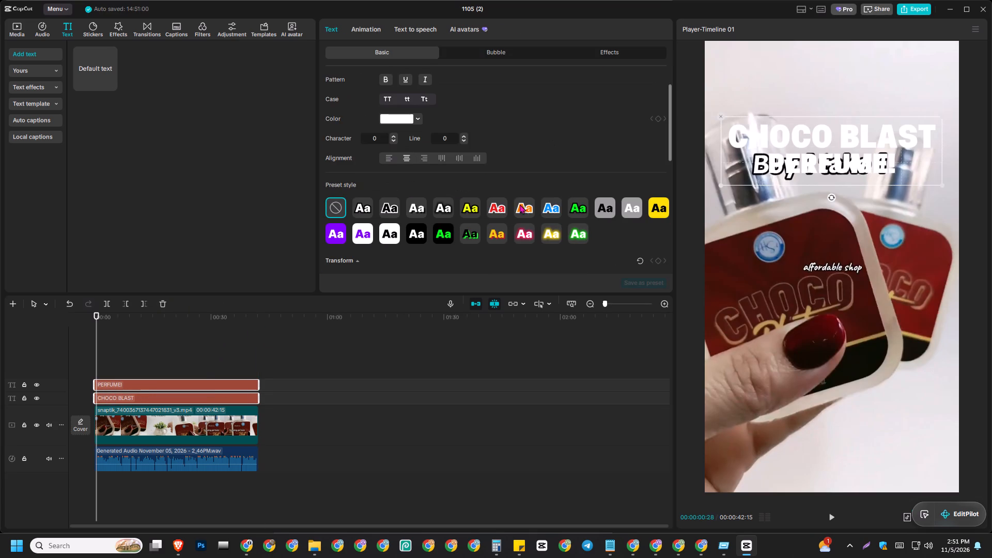
pyautogui.click(439, 206)
pyautogui.click(472, 206)
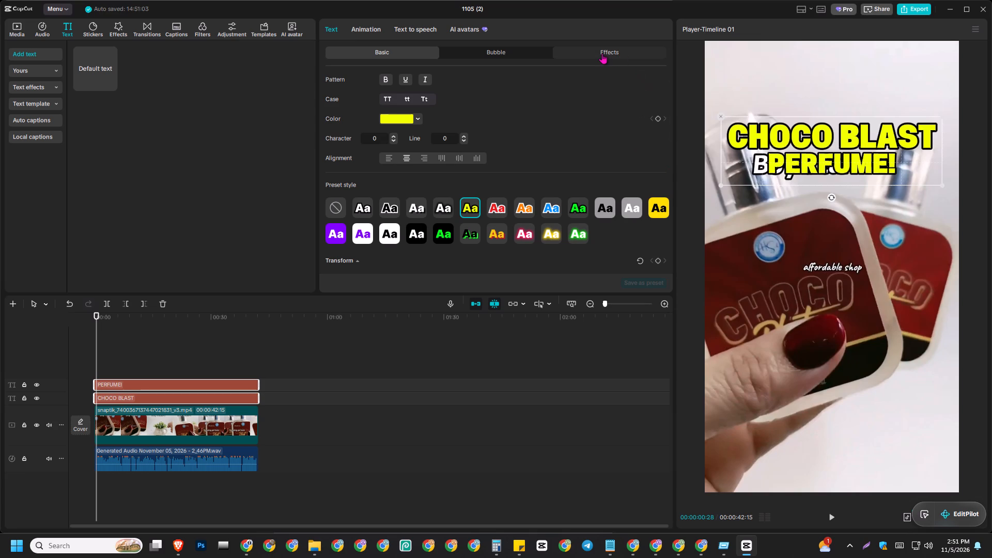
pyautogui.scroll(-2, 539, 220)
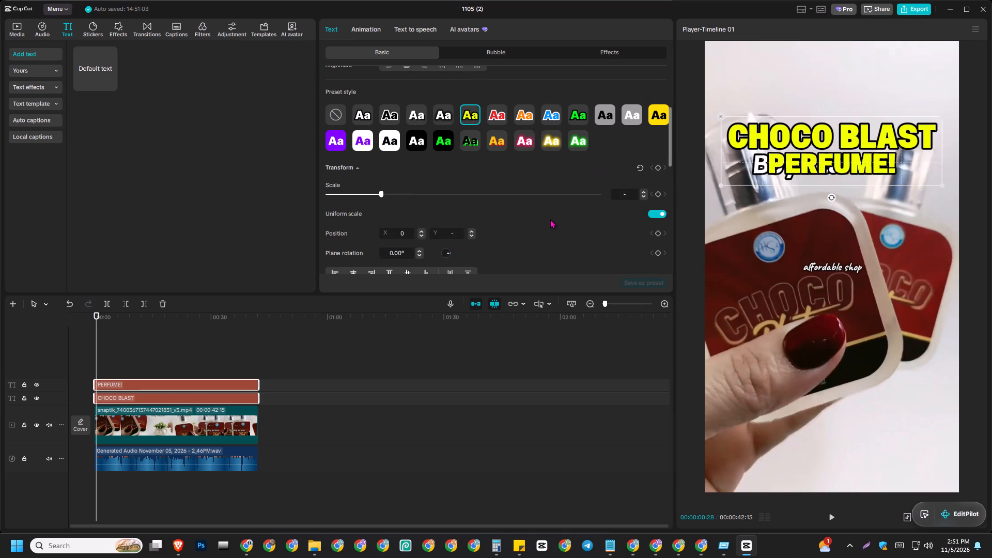
pyautogui.scroll(2, 547, 212)
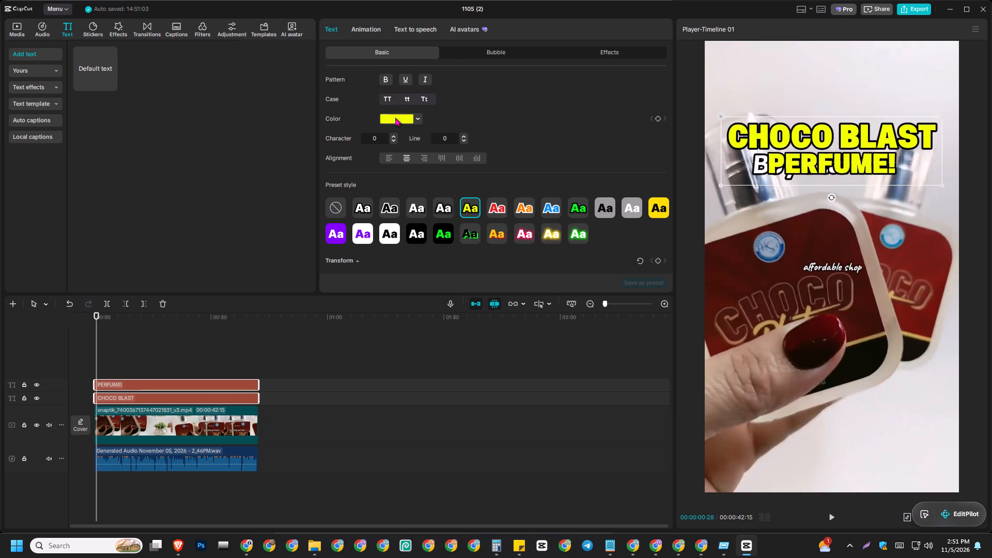
# Try brown 78561A and crimson A20033 as the fill for both titles, and settle on red B61B1C.
pyautogui.click(395, 117)
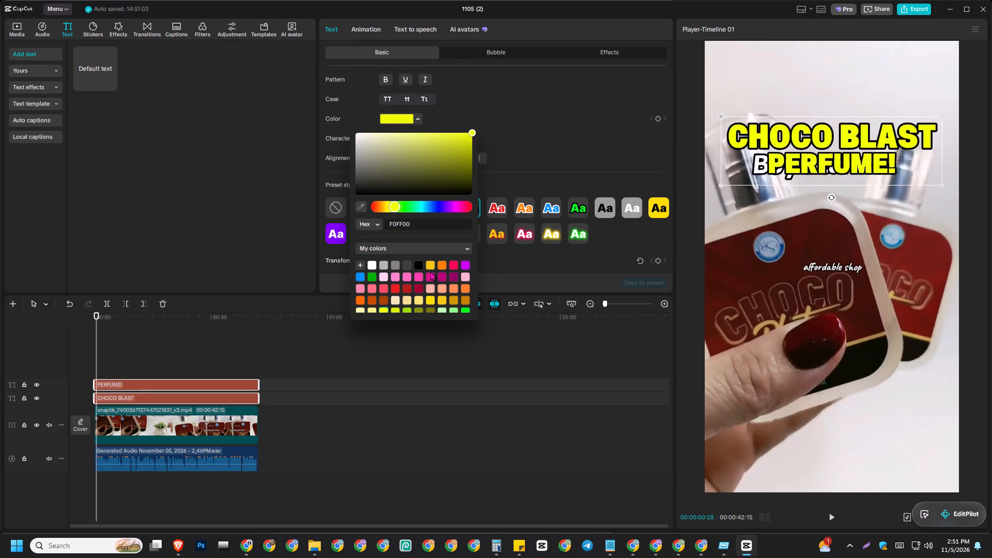
pyautogui.scroll(-1, 439, 281)
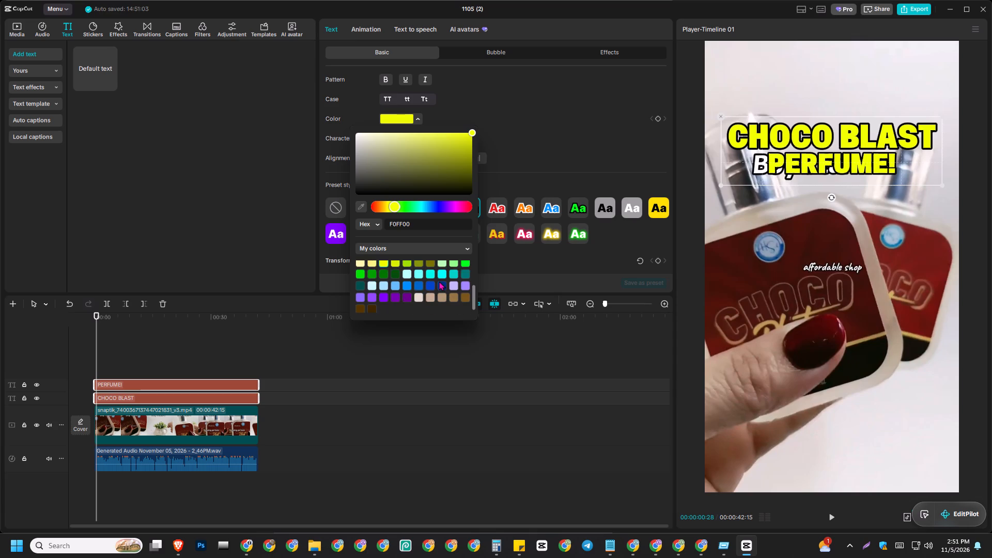
pyautogui.scroll(1, 437, 282)
pyautogui.scroll(-2, 456, 292)
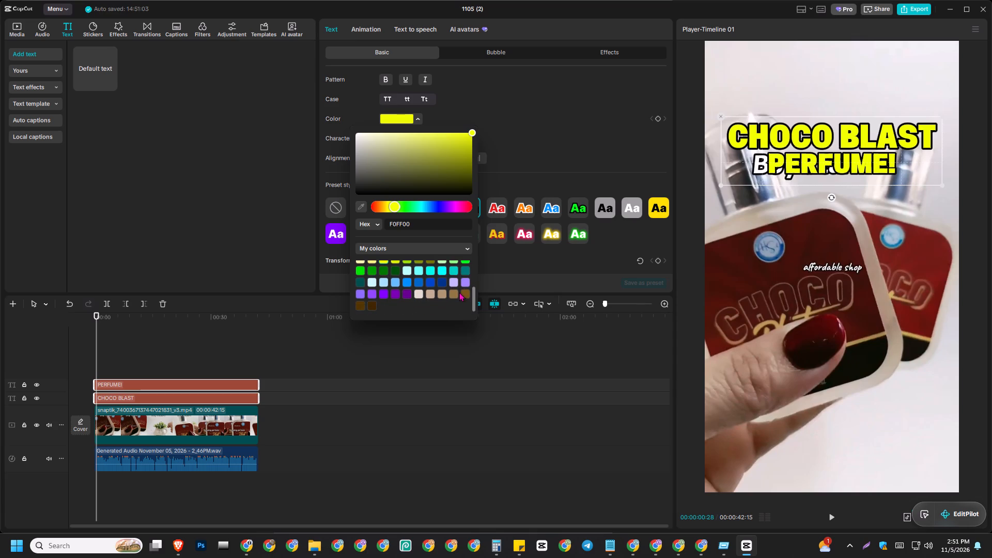
pyautogui.click(463, 293)
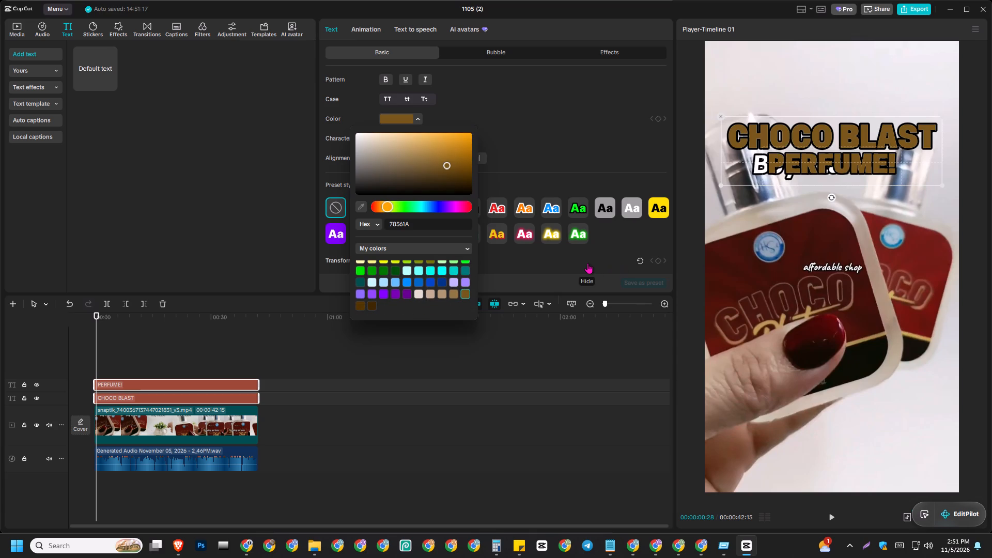
pyautogui.scroll(2, 396, 293)
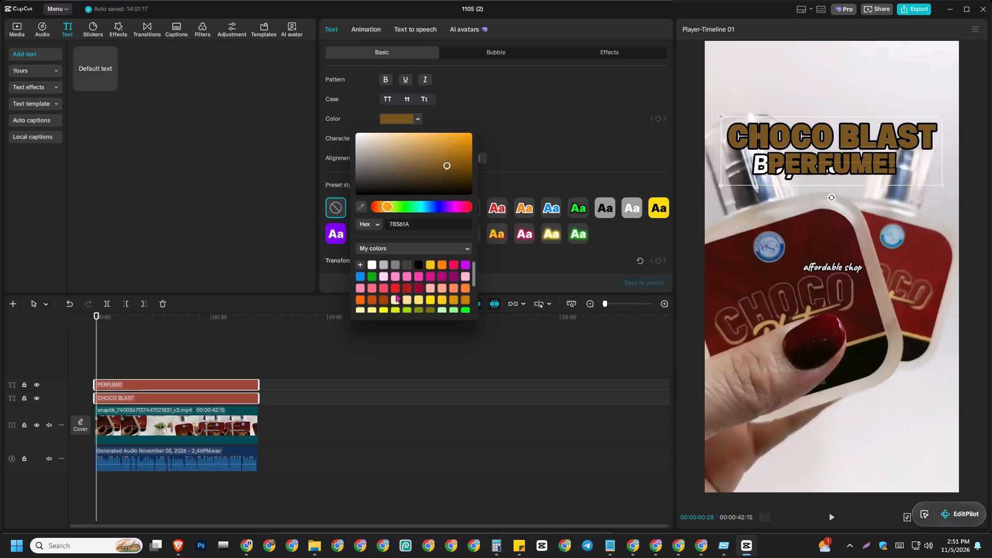
pyautogui.click(420, 288)
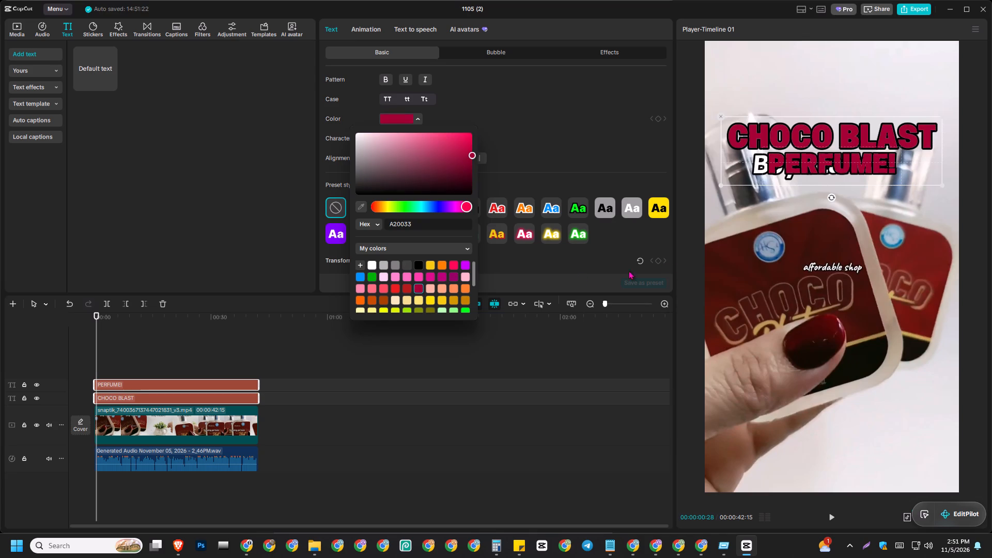
pyautogui.click(407, 290)
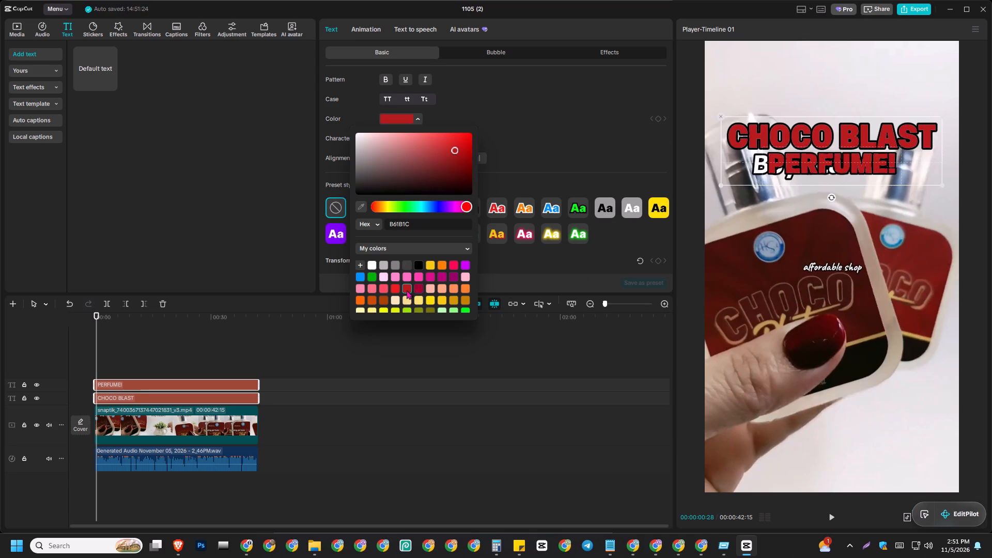
pyautogui.click(196, 237)
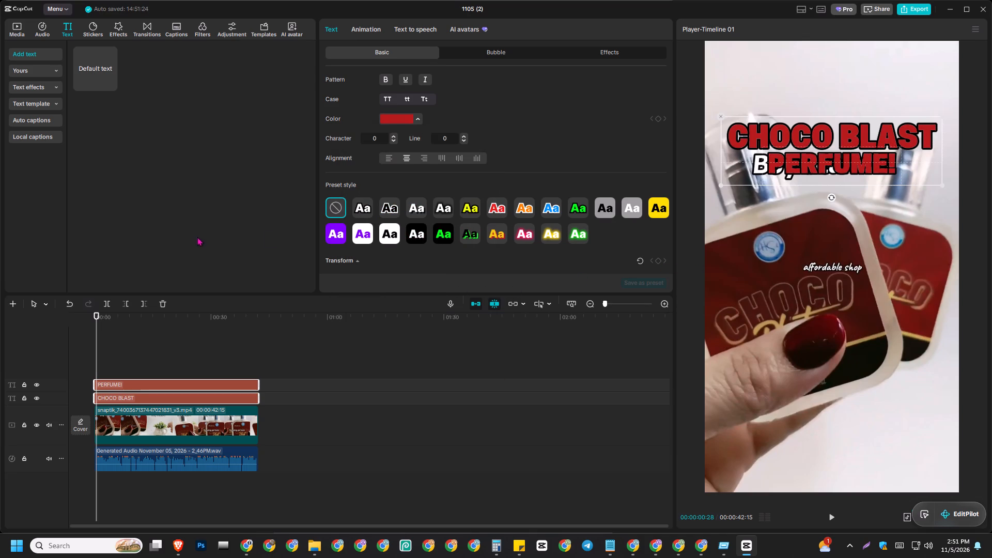
# Make only the "PERFUME!" title italic and set its character spacing to 2.
pyautogui.click(855, 172)
pyautogui.click(814, 246)
pyautogui.click(829, 179)
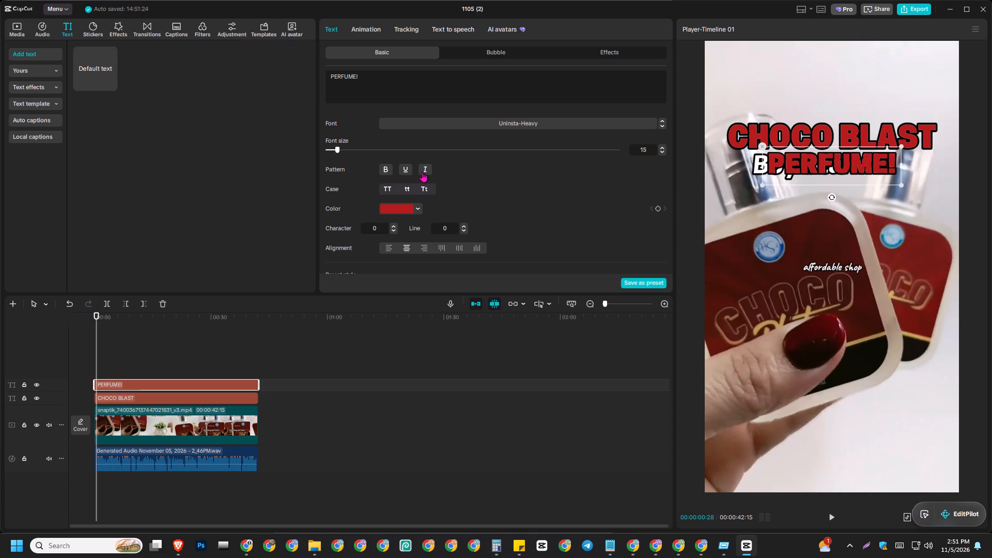
pyautogui.click(422, 172)
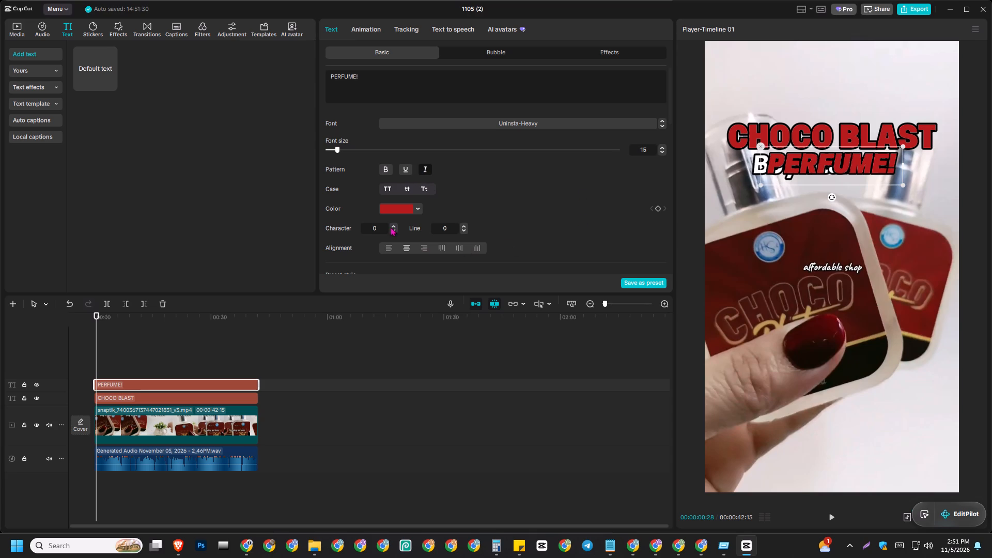
pyautogui.click(393, 225)
pyautogui.click(393, 225)
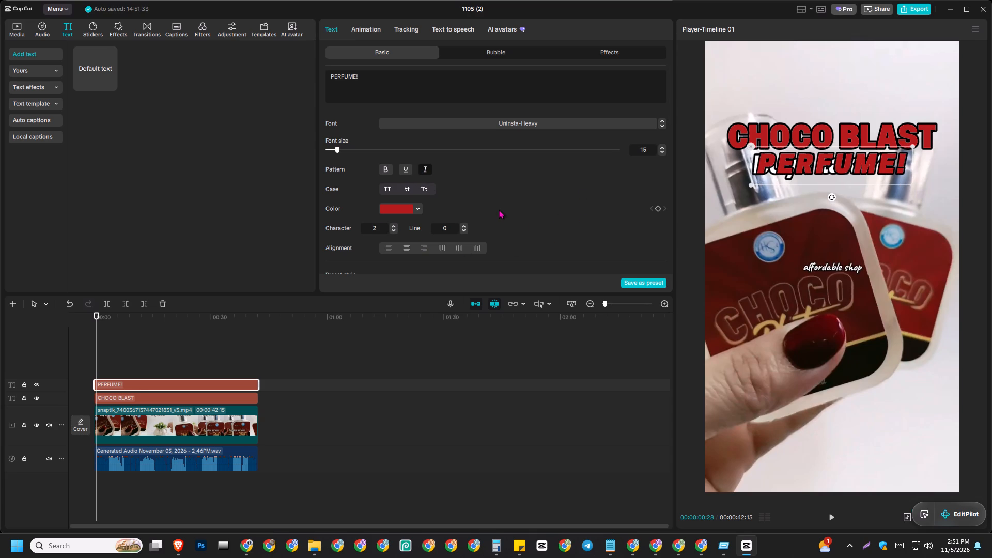
# Try light pink FFD6F3 on the "PERFUME!" title and change its fill to white.
pyautogui.click(395, 210)
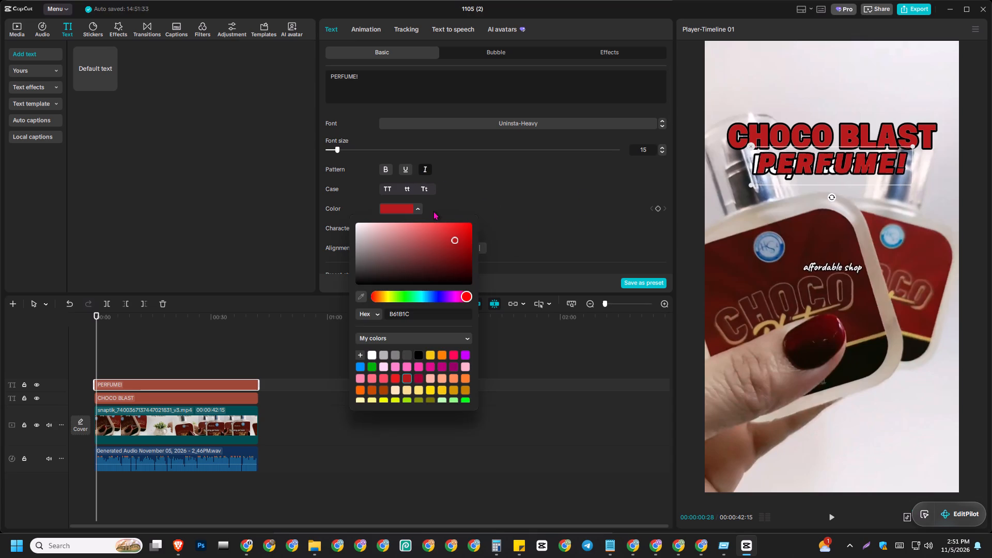
pyautogui.click(385, 366)
pyautogui.click(374, 359)
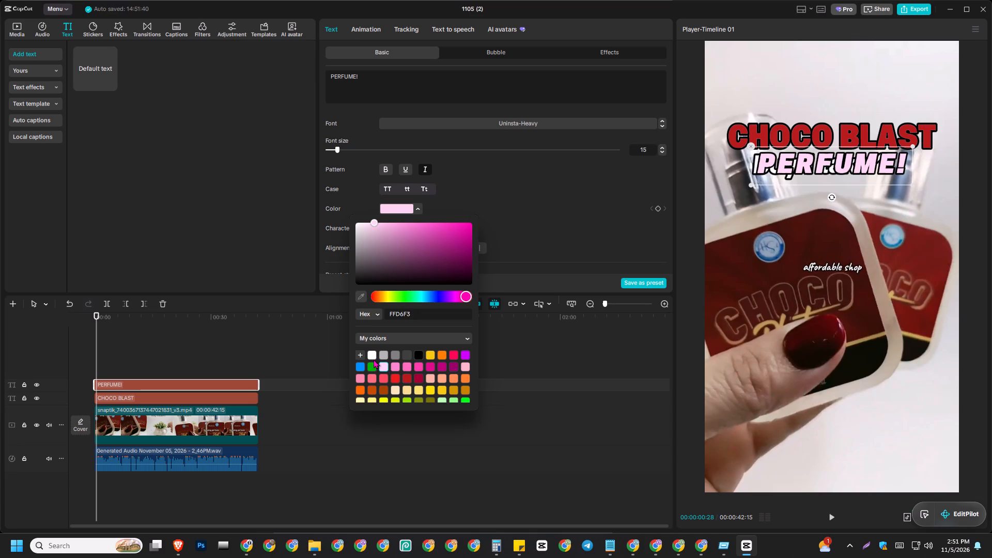
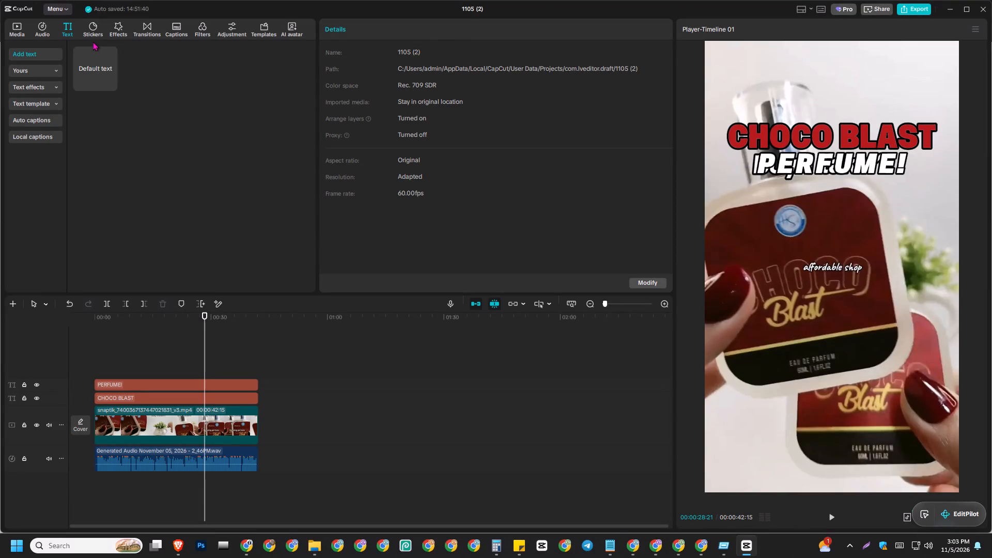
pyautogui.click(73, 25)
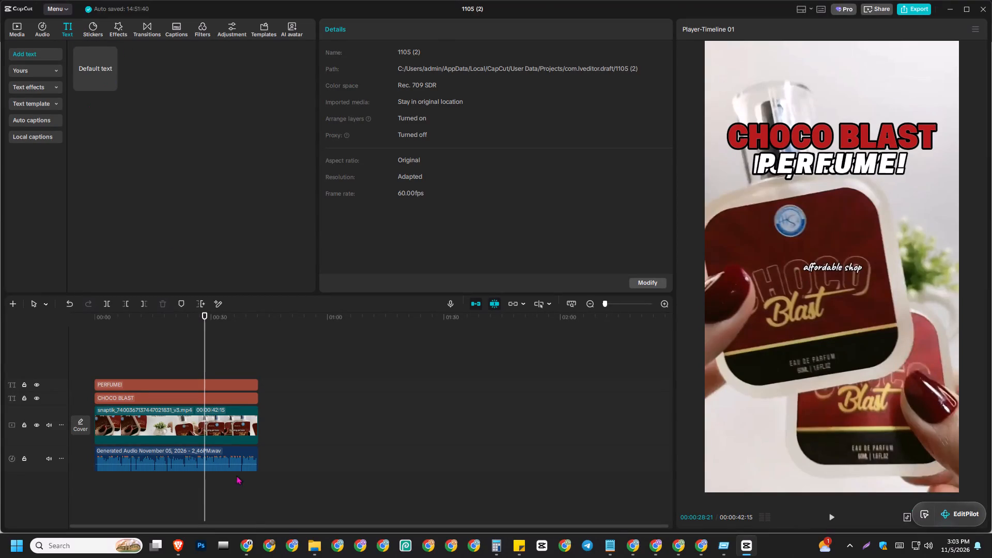
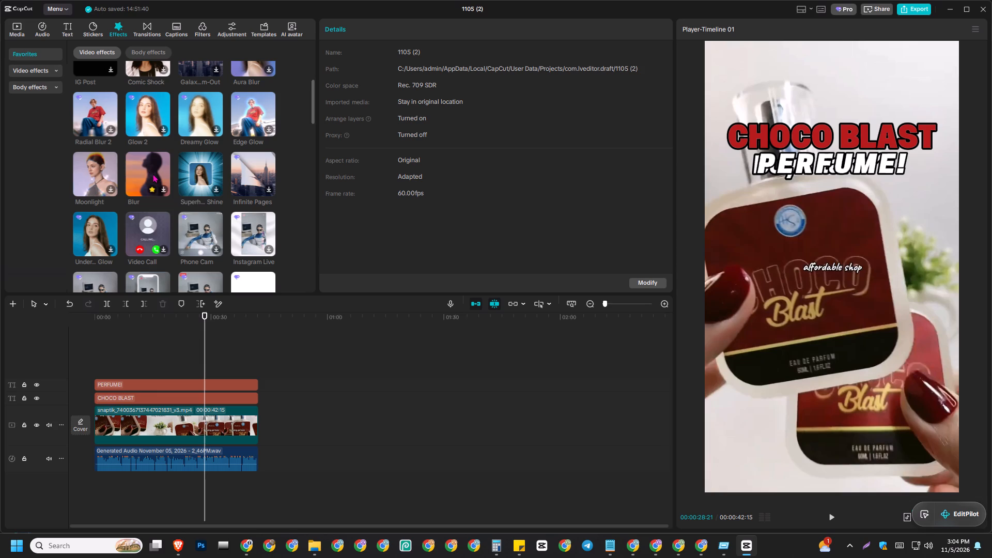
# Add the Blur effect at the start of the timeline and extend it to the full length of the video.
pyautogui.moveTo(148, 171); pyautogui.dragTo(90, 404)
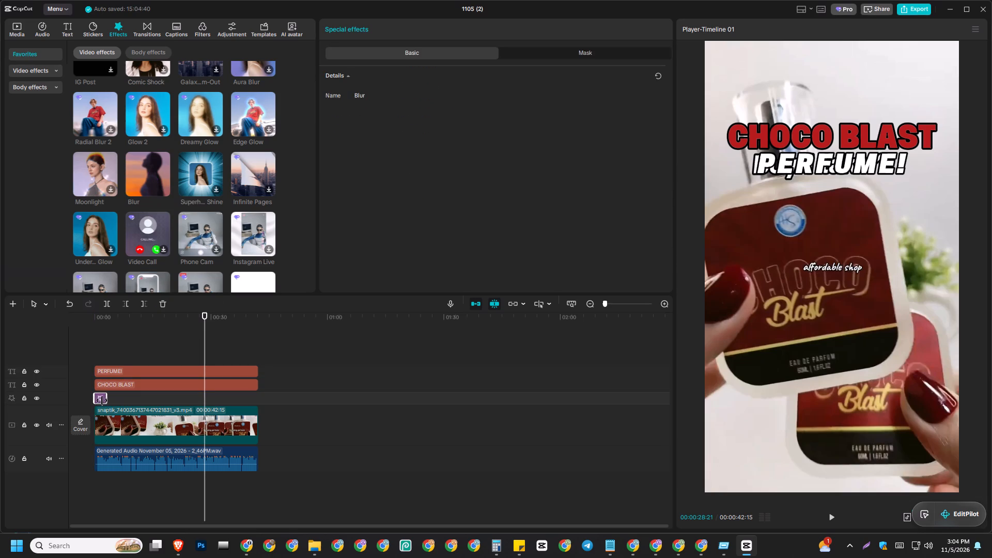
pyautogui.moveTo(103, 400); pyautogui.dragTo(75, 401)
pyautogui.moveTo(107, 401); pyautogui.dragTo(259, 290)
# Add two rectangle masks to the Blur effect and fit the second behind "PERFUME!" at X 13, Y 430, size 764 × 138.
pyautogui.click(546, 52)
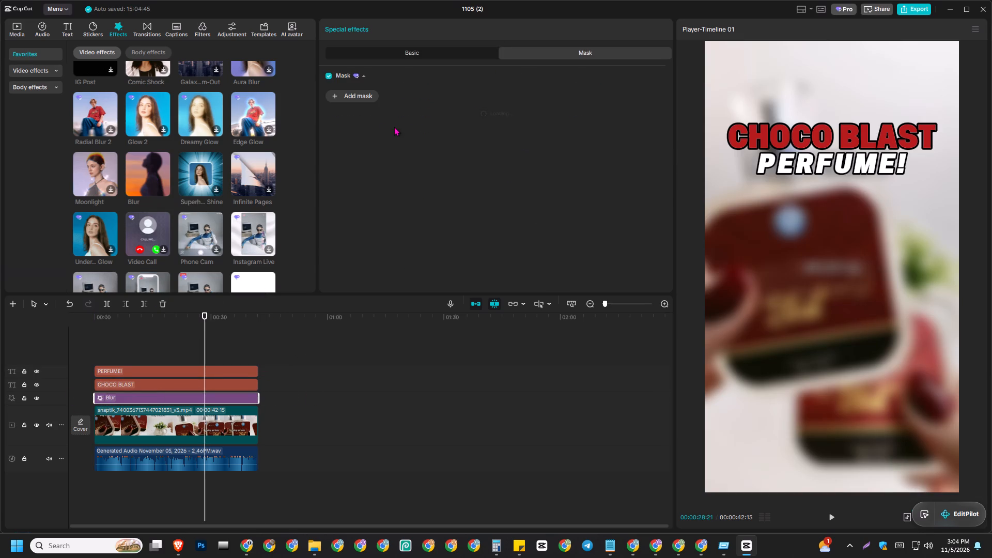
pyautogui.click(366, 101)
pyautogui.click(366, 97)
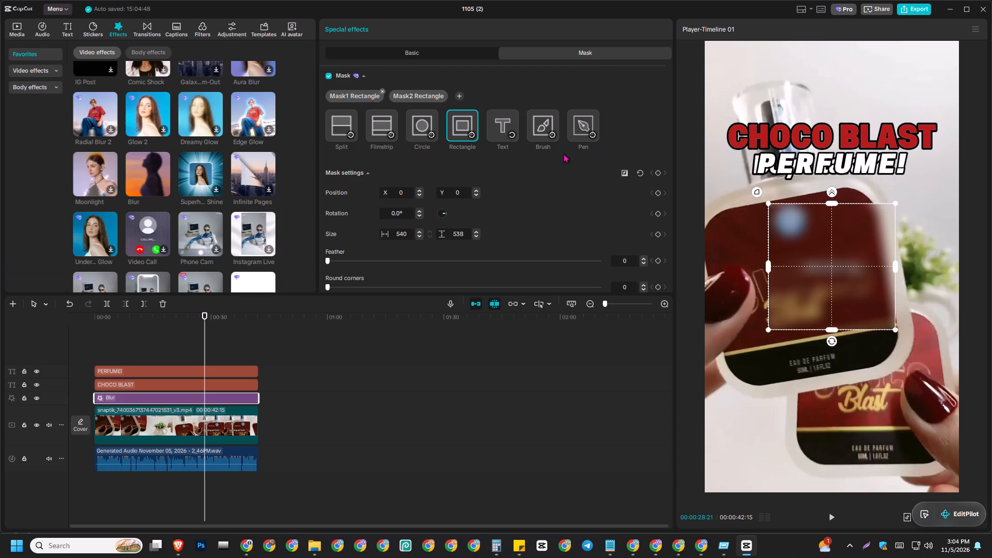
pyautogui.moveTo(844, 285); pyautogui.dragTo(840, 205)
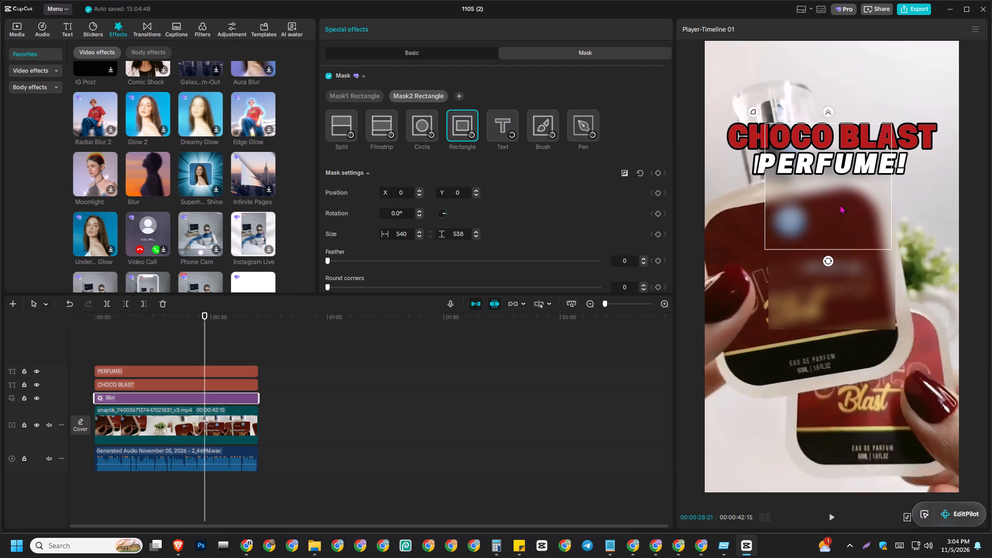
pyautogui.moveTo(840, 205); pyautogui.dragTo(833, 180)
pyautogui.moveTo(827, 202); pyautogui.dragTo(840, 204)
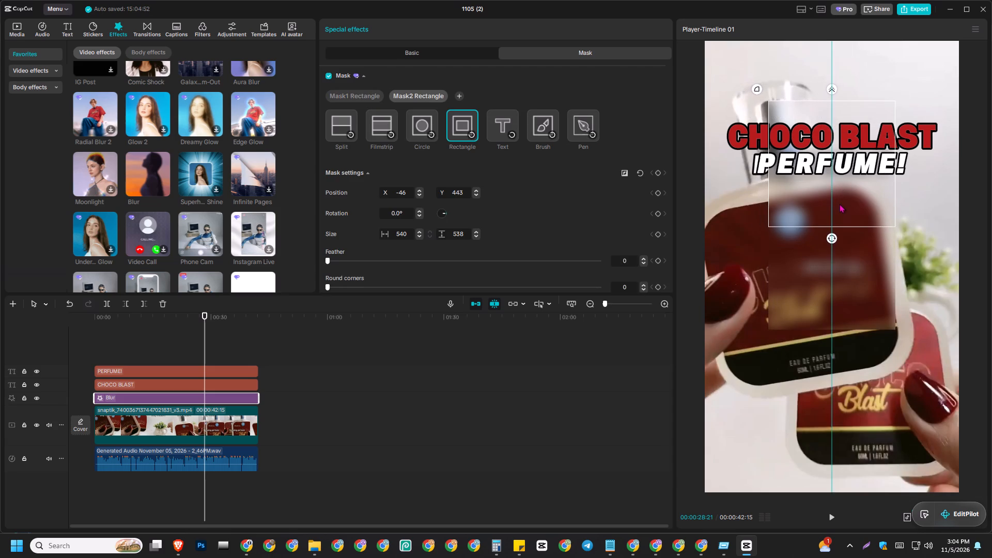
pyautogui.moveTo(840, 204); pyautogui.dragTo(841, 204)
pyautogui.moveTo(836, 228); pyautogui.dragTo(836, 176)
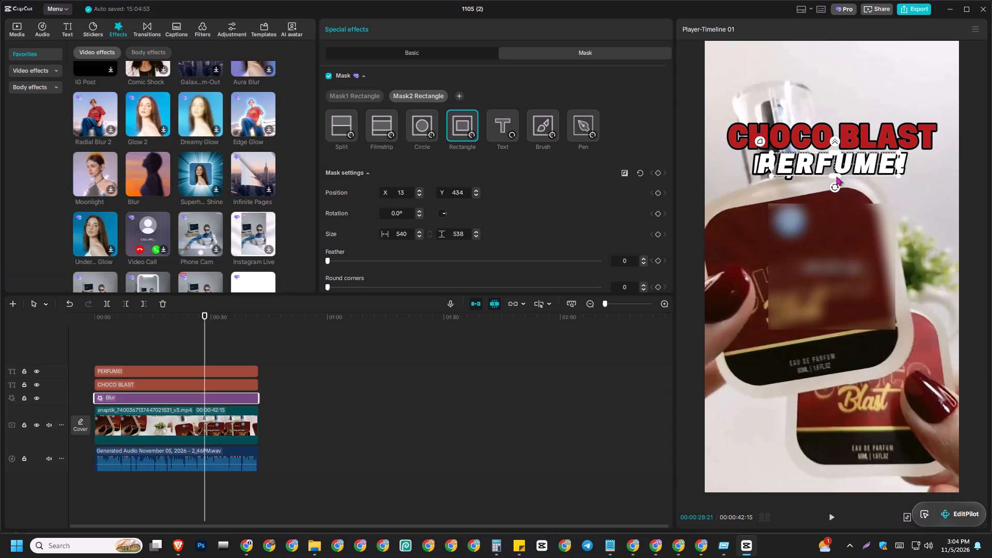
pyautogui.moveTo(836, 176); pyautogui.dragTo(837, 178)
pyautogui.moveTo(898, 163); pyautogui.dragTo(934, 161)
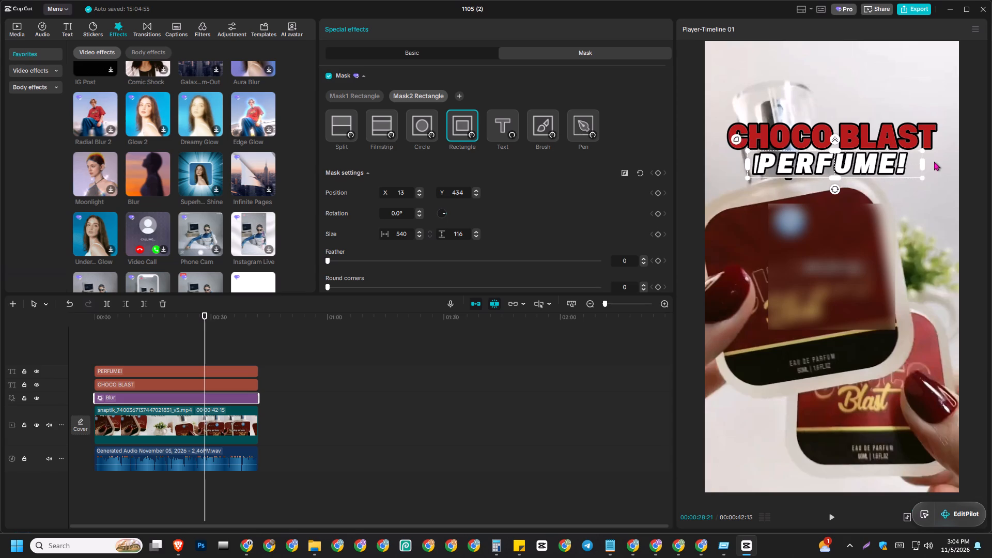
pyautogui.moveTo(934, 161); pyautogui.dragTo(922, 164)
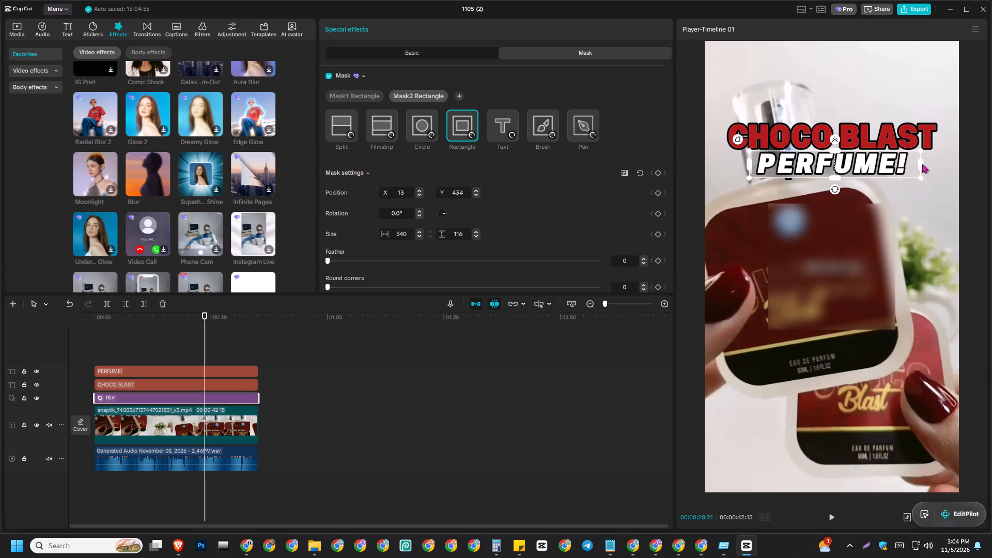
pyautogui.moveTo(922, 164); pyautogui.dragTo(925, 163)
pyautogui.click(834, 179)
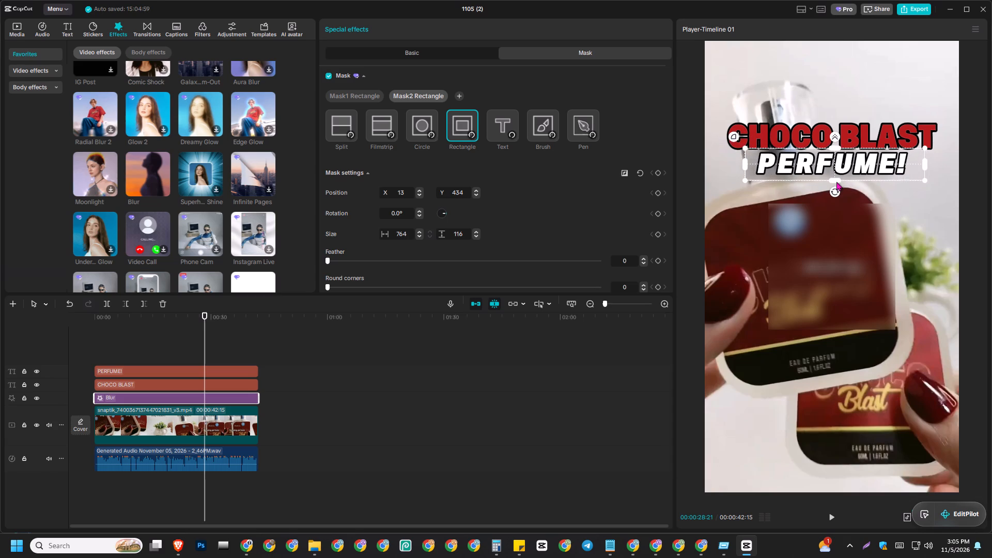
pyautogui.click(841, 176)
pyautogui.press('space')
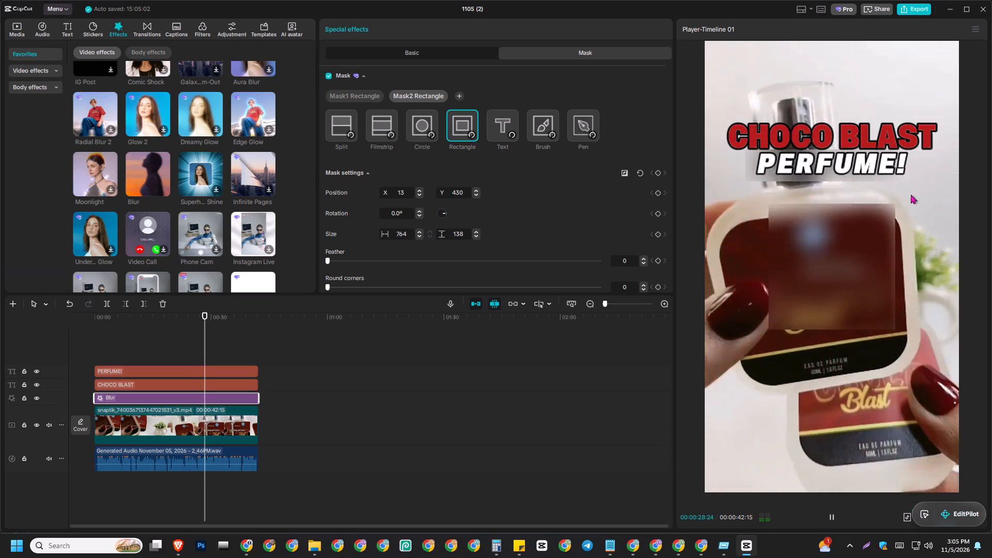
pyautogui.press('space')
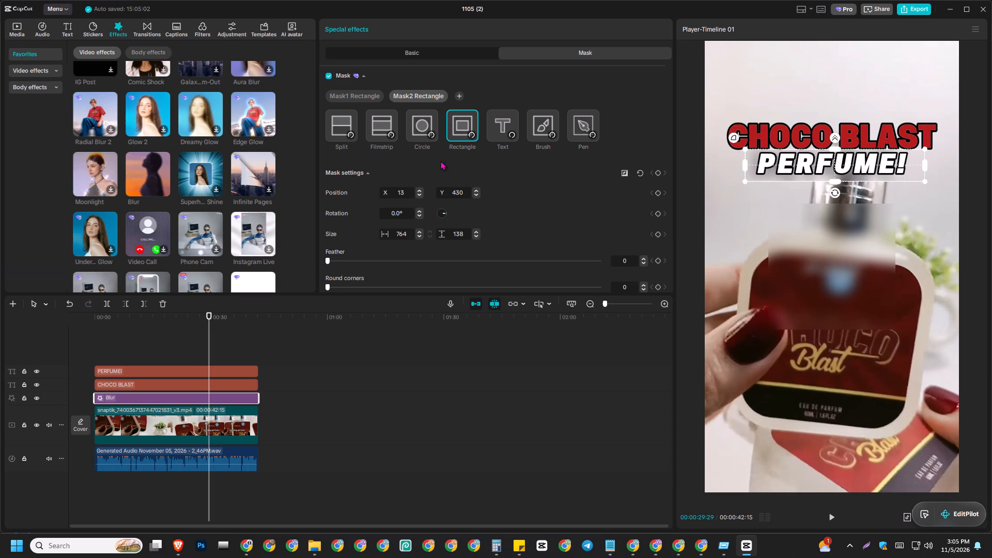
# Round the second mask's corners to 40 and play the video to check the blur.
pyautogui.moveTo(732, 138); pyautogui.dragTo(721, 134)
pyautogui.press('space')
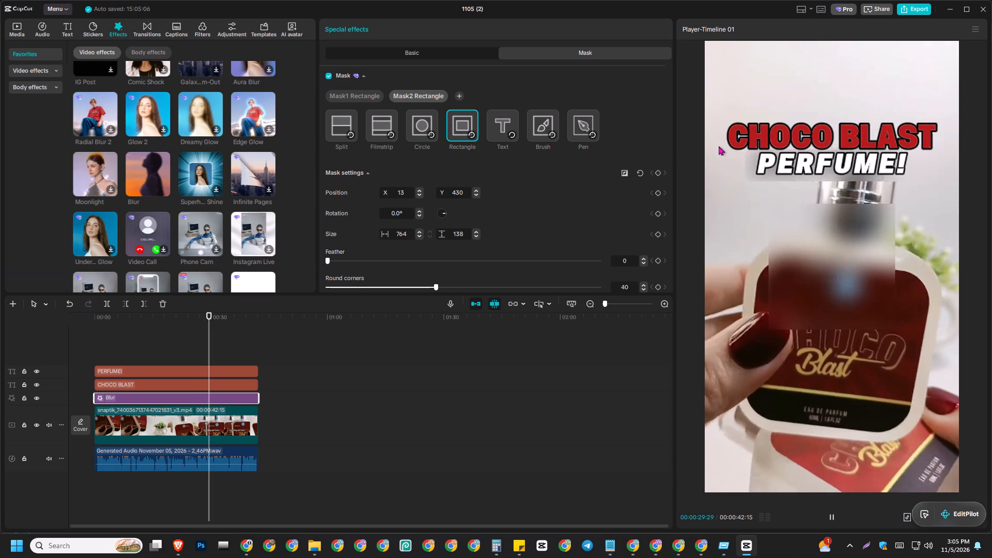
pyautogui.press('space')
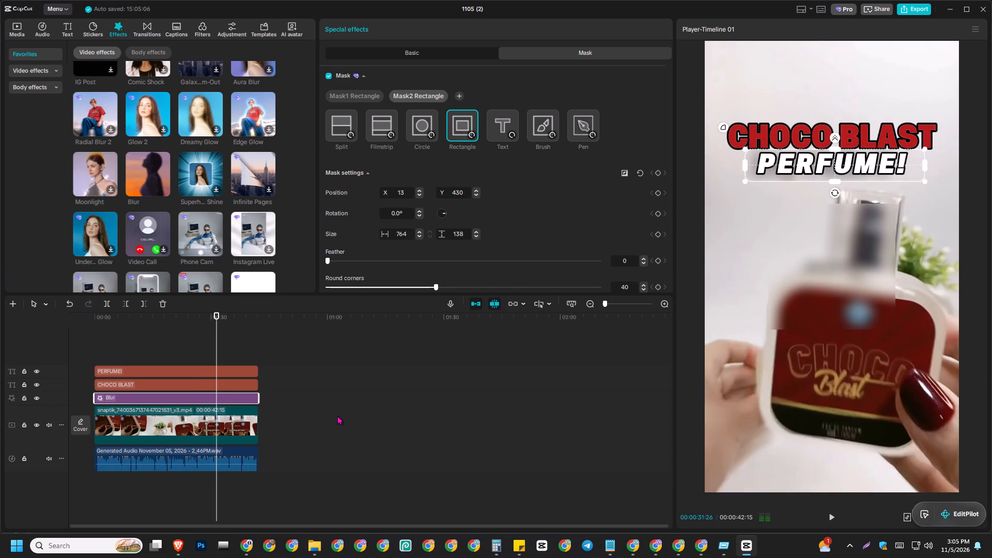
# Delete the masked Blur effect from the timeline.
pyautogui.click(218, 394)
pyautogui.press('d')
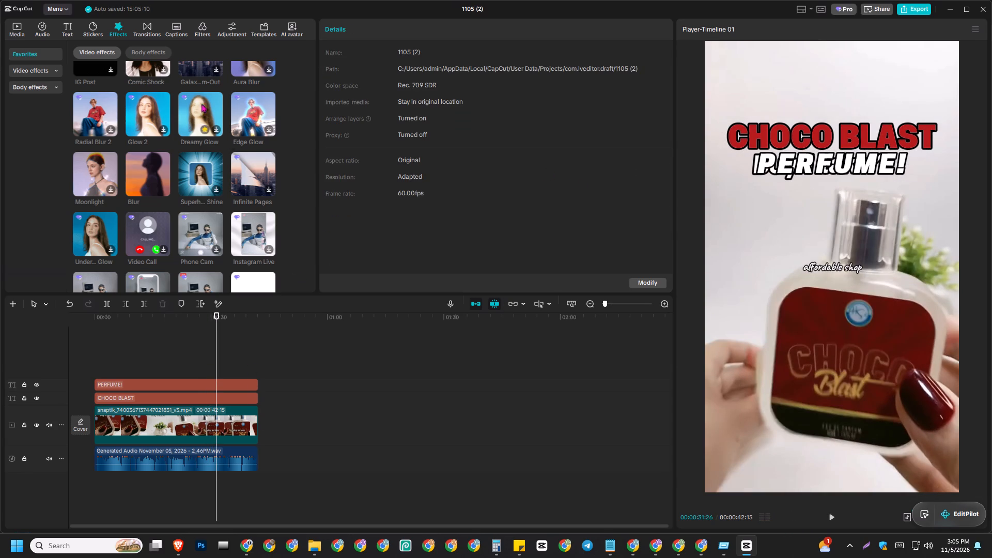
# Add a fresh Blur effect at the timeline's start and extend it to the full length of the video.
pyautogui.moveTo(143, 180); pyautogui.dragTo(145, 247)
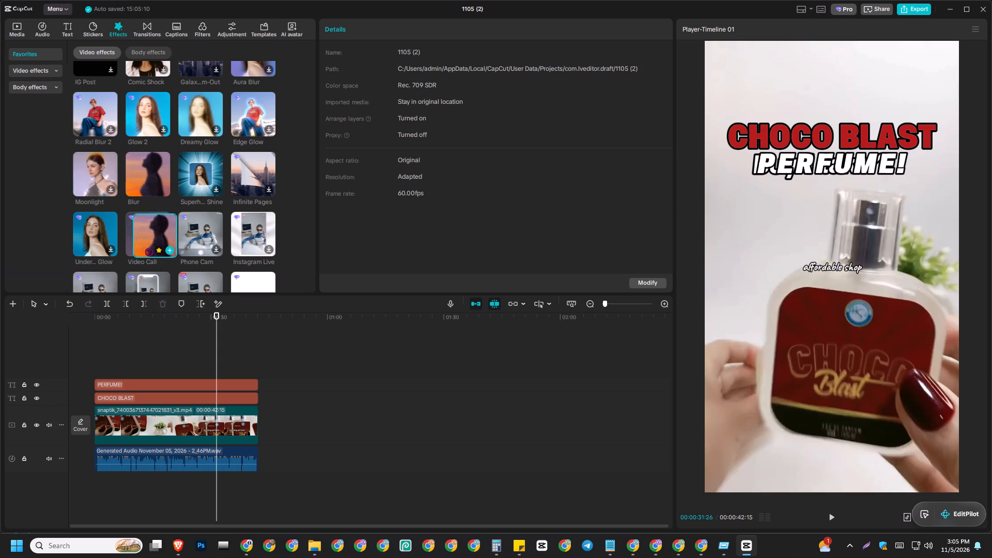
pyautogui.moveTo(145, 247); pyautogui.dragTo(86, 405)
pyautogui.moveTo(104, 399); pyautogui.dragTo(251, 375)
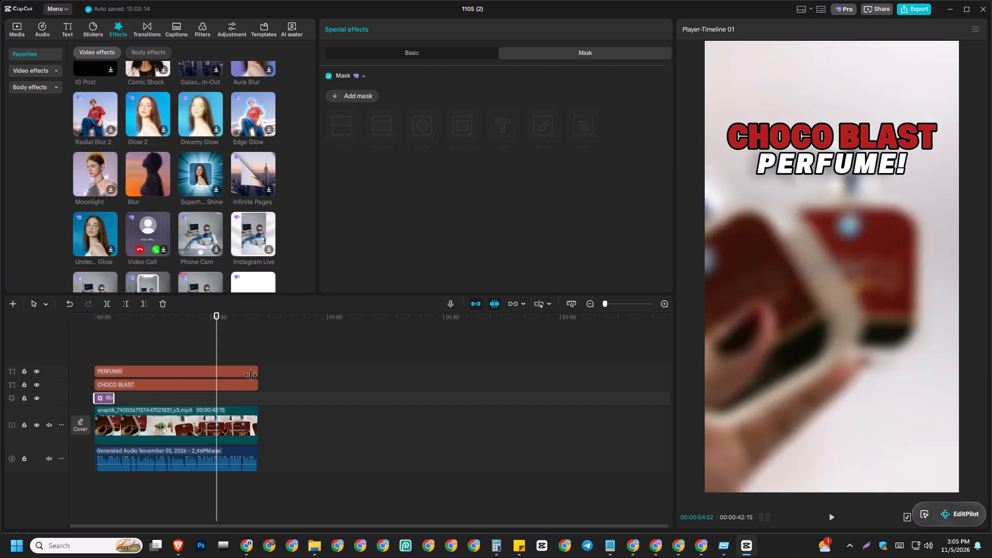
pyautogui.moveTo(251, 375); pyautogui.dragTo(255, 320)
pyautogui.click(863, 300)
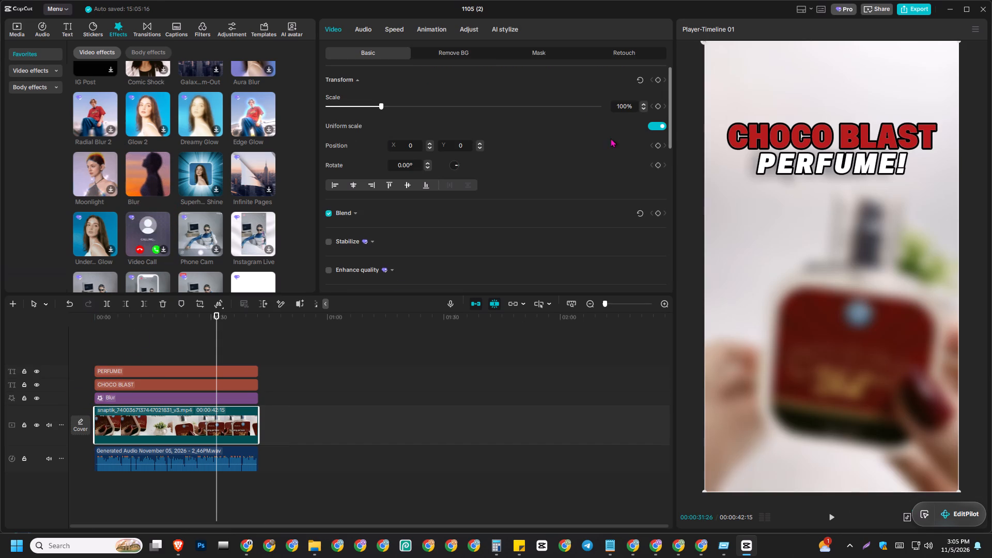
# Add one rectangle mask to the Blur effect and fit it behind "PERFUME!" at X 0, Y 443, size 843 × 164.
pyautogui.click(191, 394)
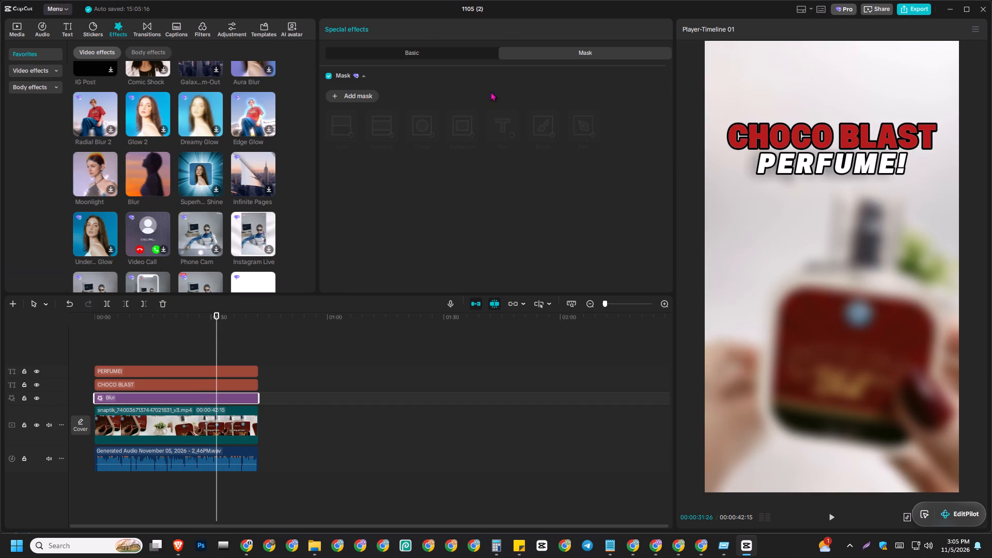
pyautogui.click(358, 97)
pyautogui.moveTo(801, 288); pyautogui.dragTo(827, 193)
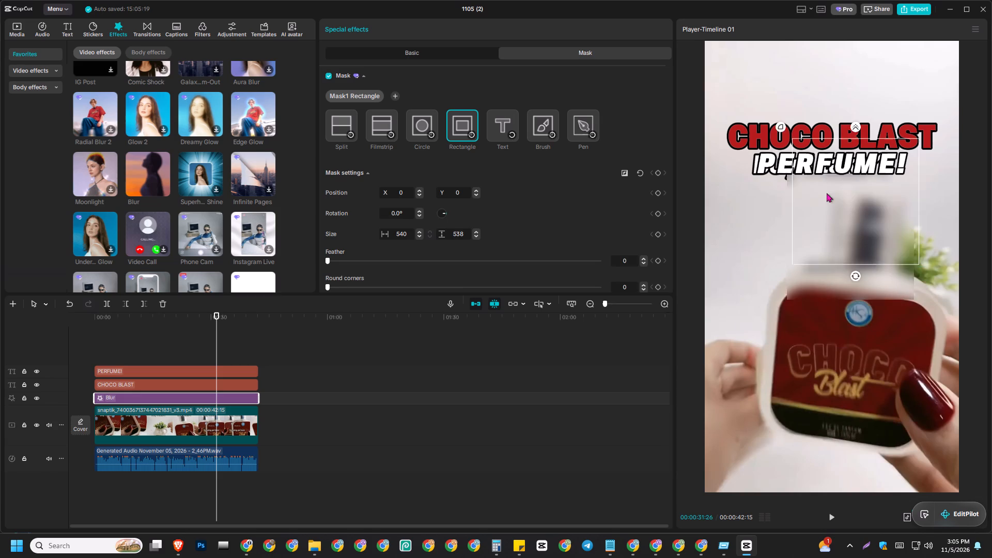
pyautogui.moveTo(827, 193); pyautogui.dragTo(802, 192)
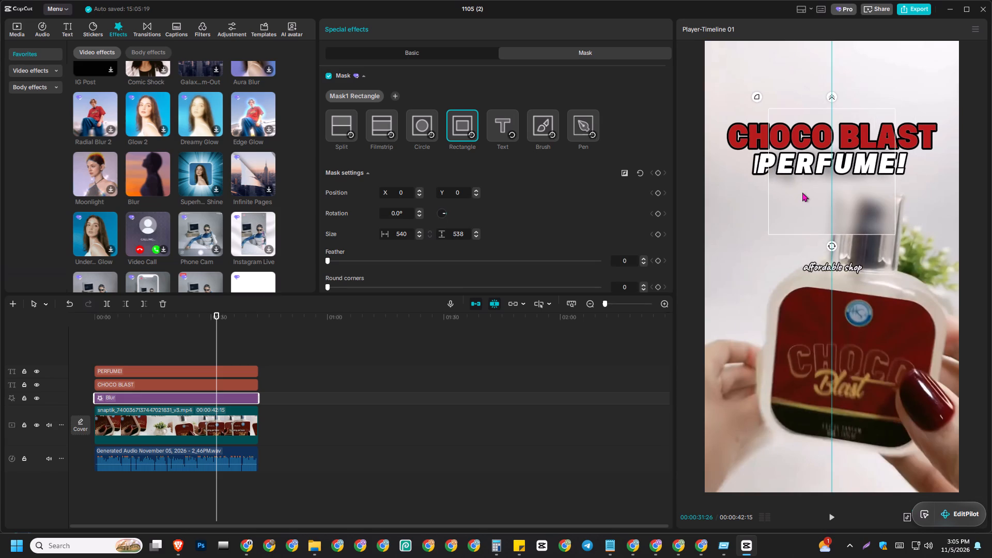
pyautogui.moveTo(802, 192); pyautogui.dragTo(809, 187)
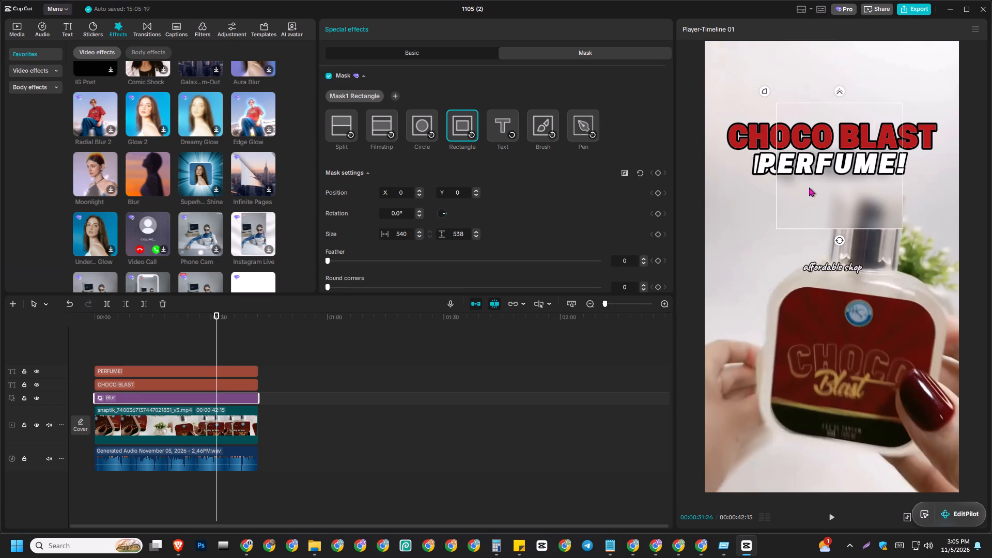
pyautogui.moveTo(809, 187); pyautogui.dragTo(801, 186)
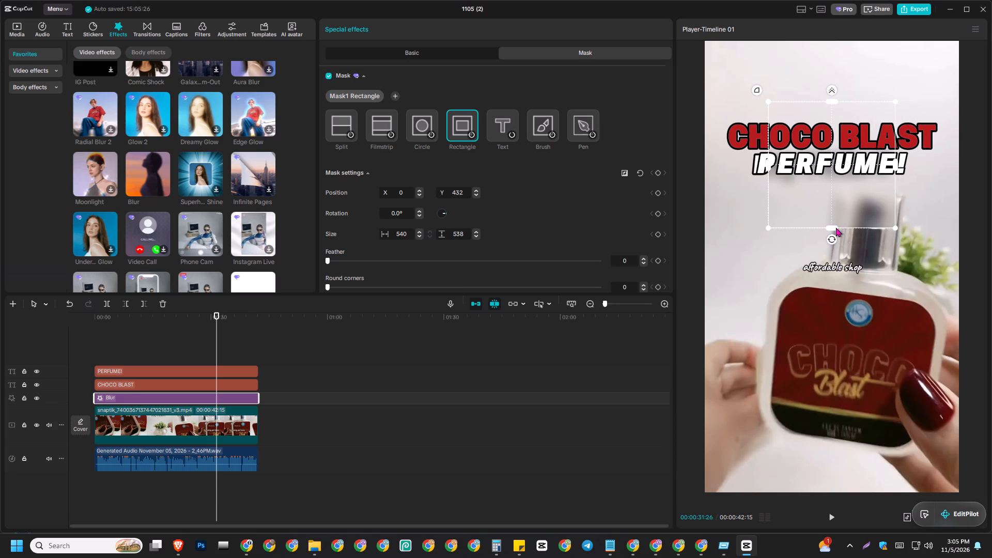
pyautogui.moveTo(834, 228); pyautogui.dragTo(831, 184)
pyautogui.moveTo(896, 167); pyautogui.dragTo(915, 164)
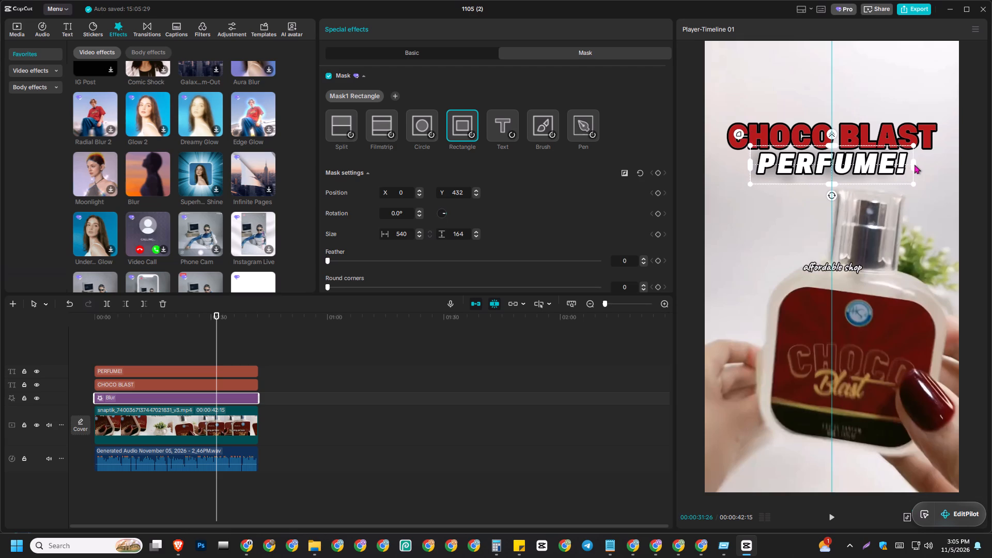
pyautogui.moveTo(915, 164); pyautogui.dragTo(932, 164)
pyautogui.press('space')
pyautogui.press('space')
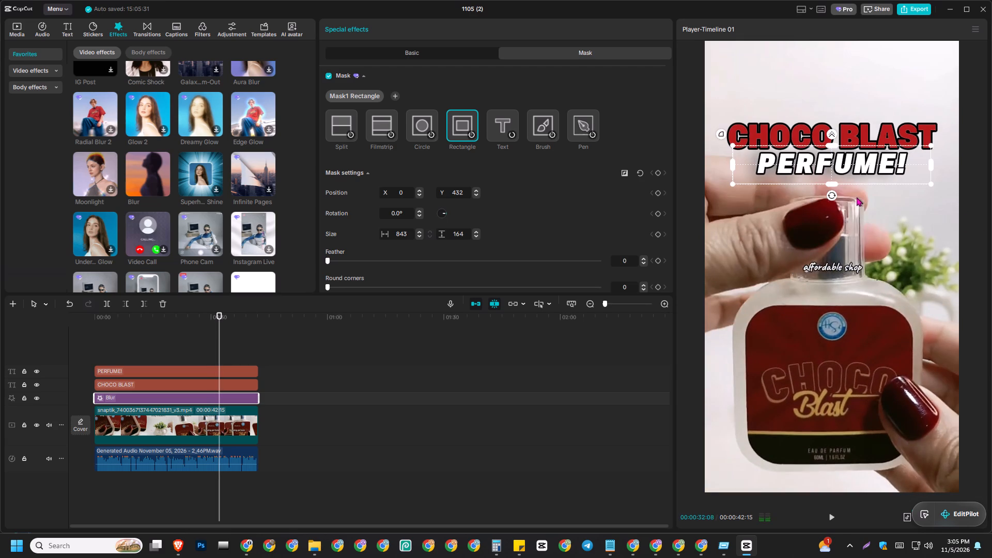
pyautogui.click(838, 183)
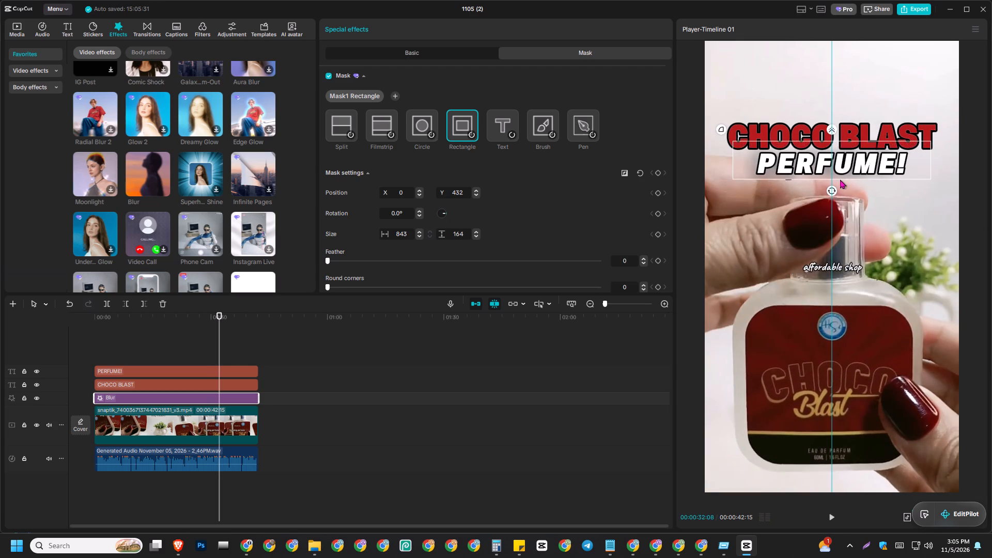
pyautogui.press('space')
pyautogui.press('space')
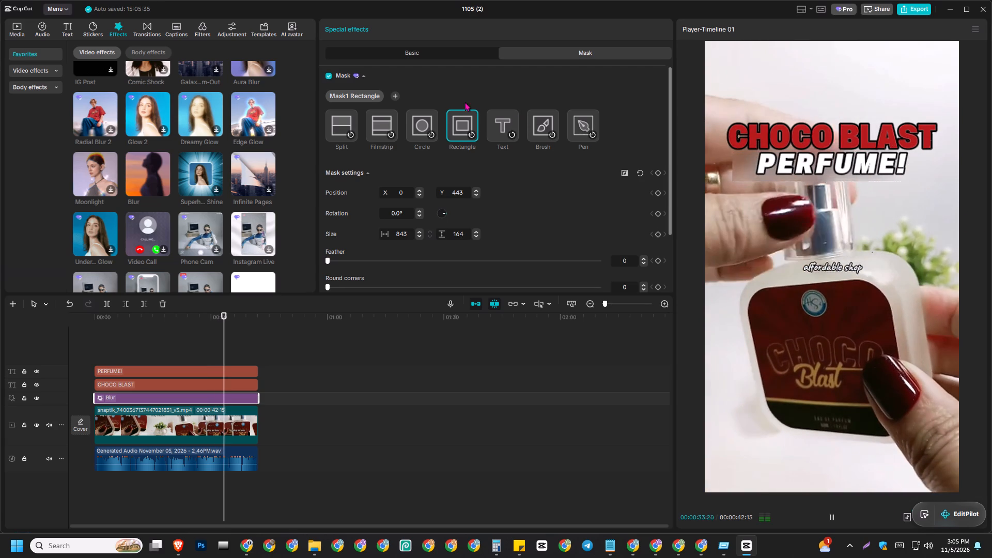
# Round the blur mask's corners to 34 and play the video to check the covered caption area.
pyautogui.moveTo(722, 130); pyautogui.dragTo(715, 120)
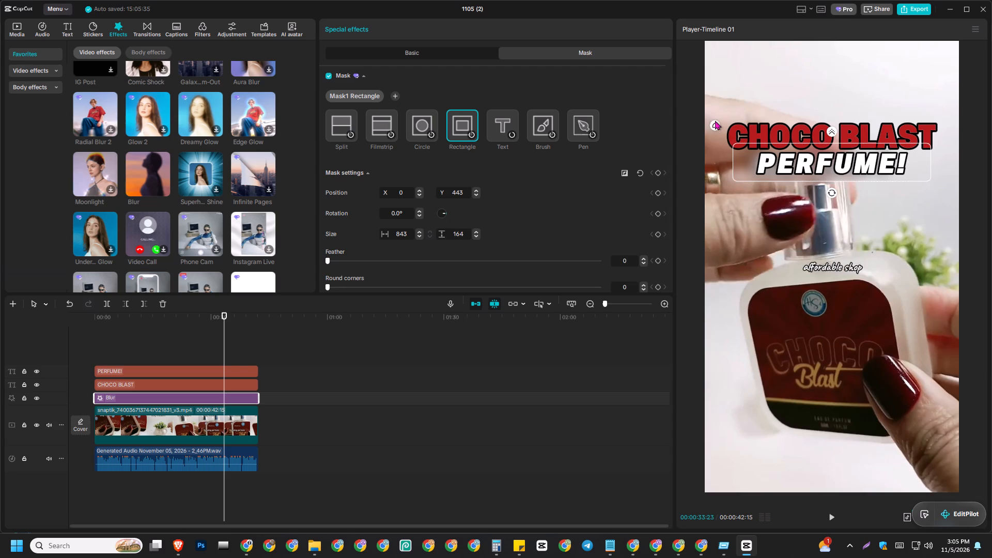
pyautogui.moveTo(715, 120); pyautogui.dragTo(714, 118)
pyautogui.press('space')
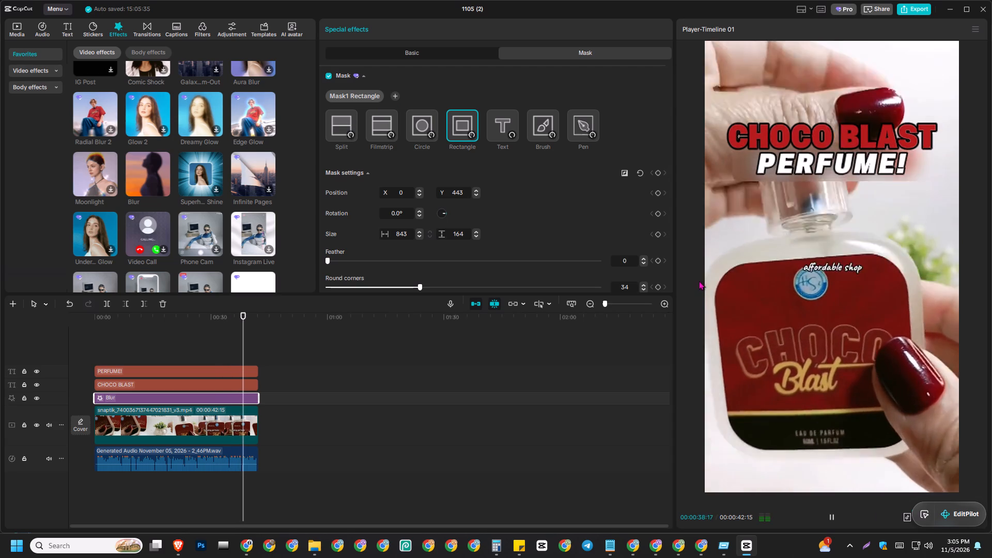
pyautogui.press('space')
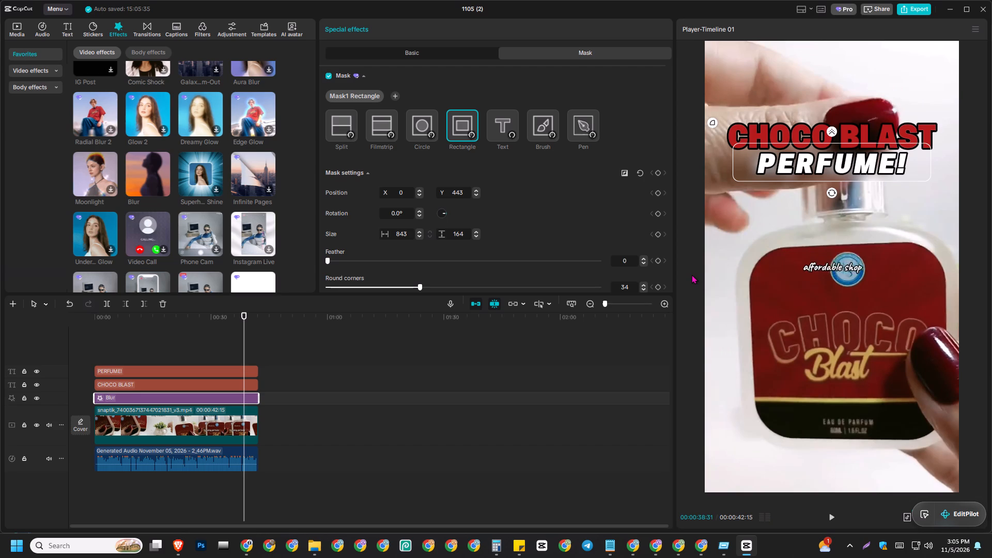
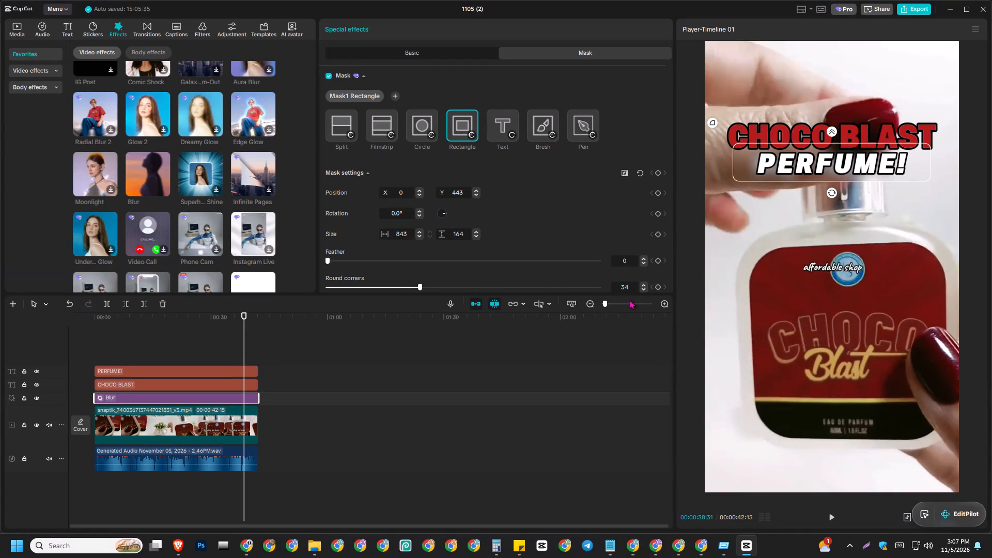
# Play back the video to check how the blur mask covers the original caption behind the title, and review the mask settings.
pyautogui.press('space')
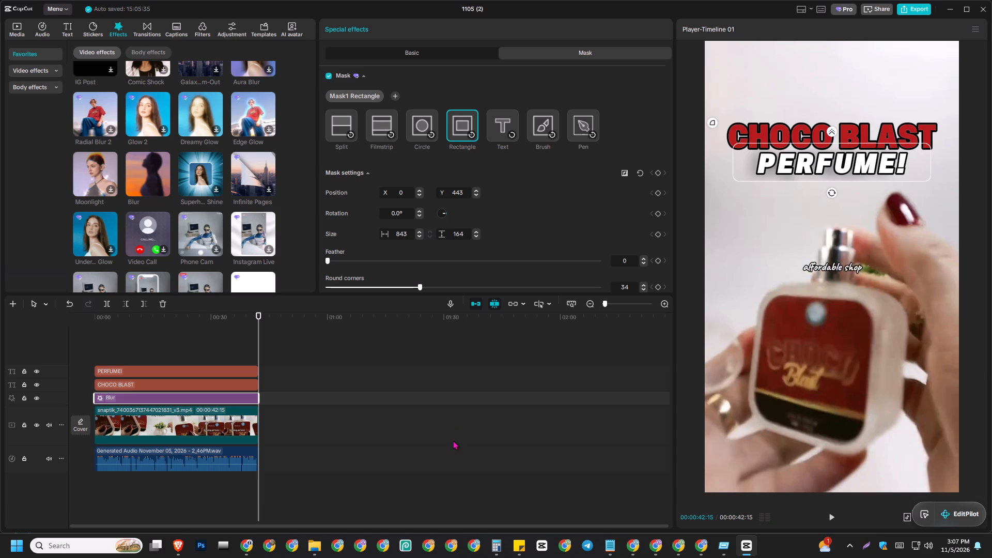
pyautogui.press('space')
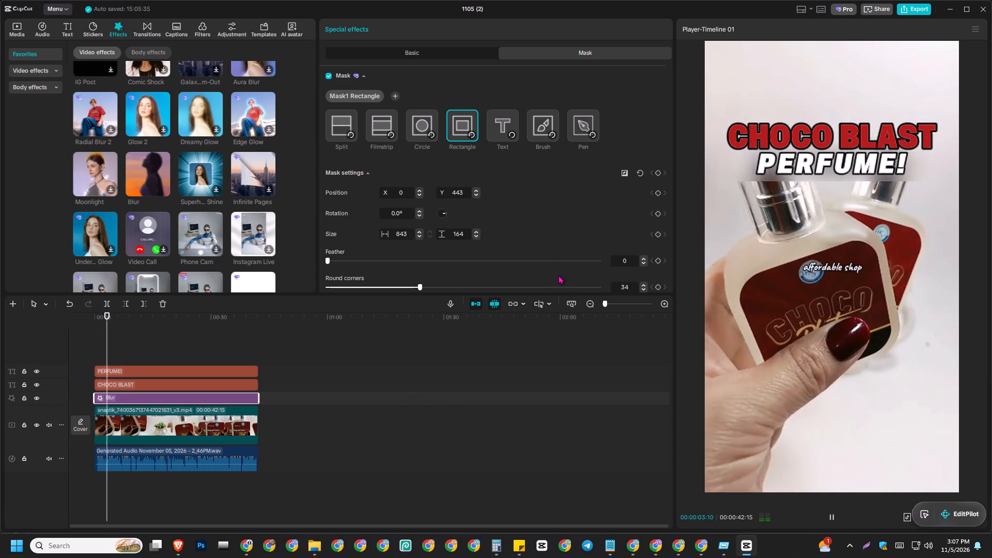
pyautogui.press('space')
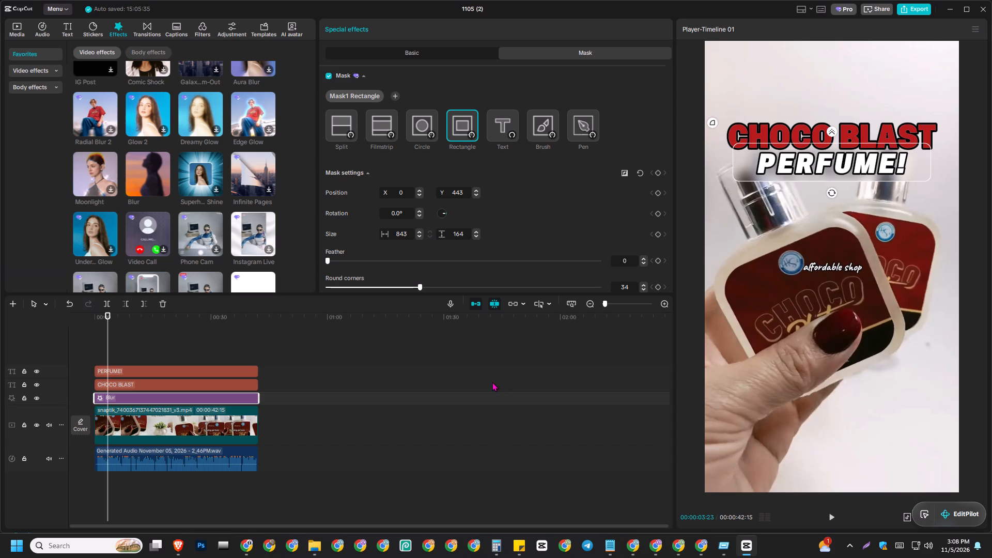
pyautogui.press('space')
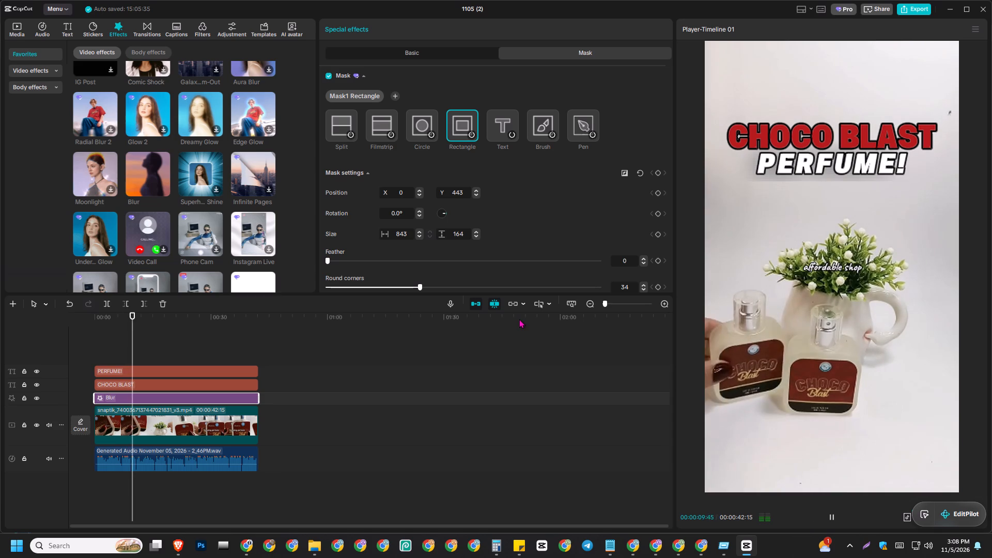
pyautogui.press('space')
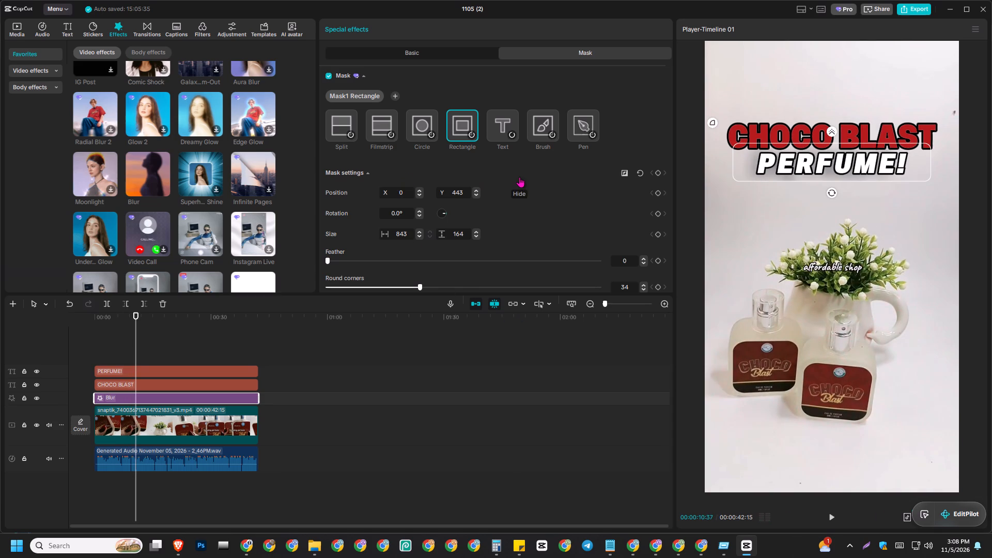
pyautogui.scroll(-1, 489, 194)
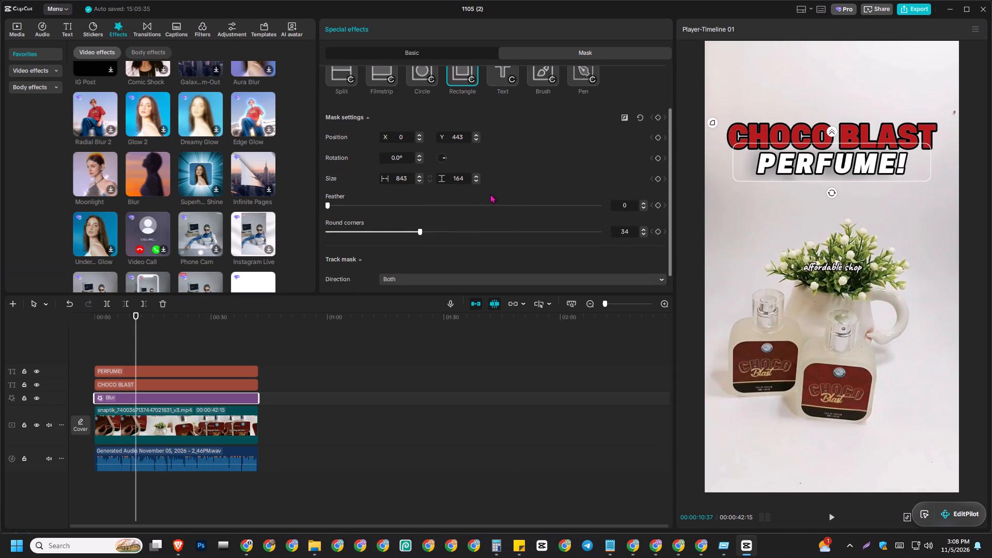
pyautogui.scroll(-3, 495, 189)
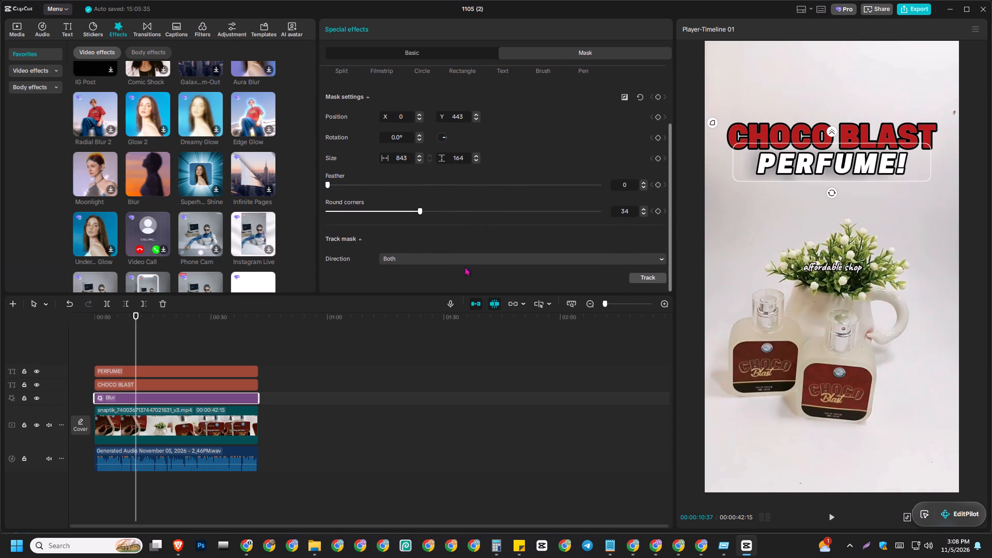
pyautogui.scroll(-1, 583, 233)
pyautogui.scroll(5, 583, 232)
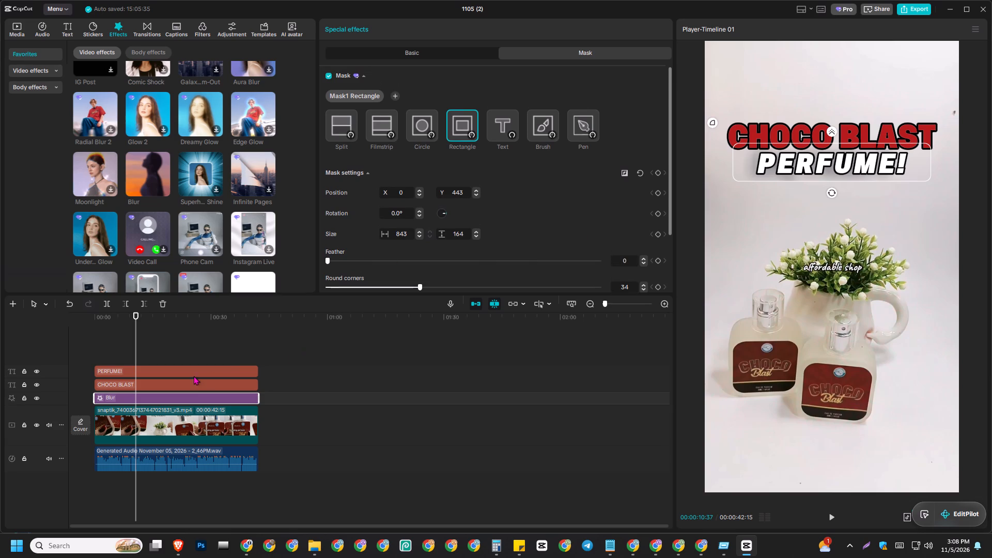
# Open the "PERFUME!" title clip's text settings.
pyautogui.click(195, 364)
pyautogui.click(197, 369)
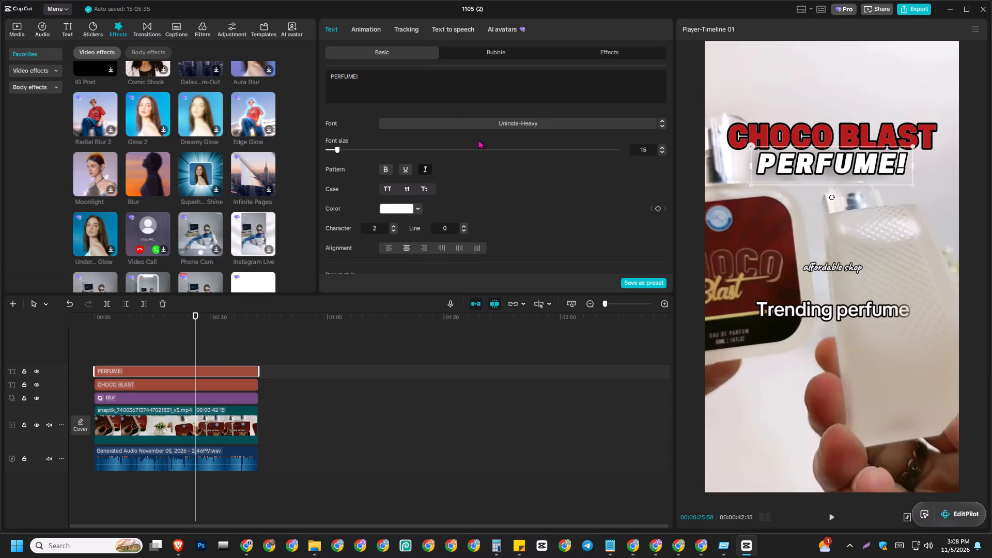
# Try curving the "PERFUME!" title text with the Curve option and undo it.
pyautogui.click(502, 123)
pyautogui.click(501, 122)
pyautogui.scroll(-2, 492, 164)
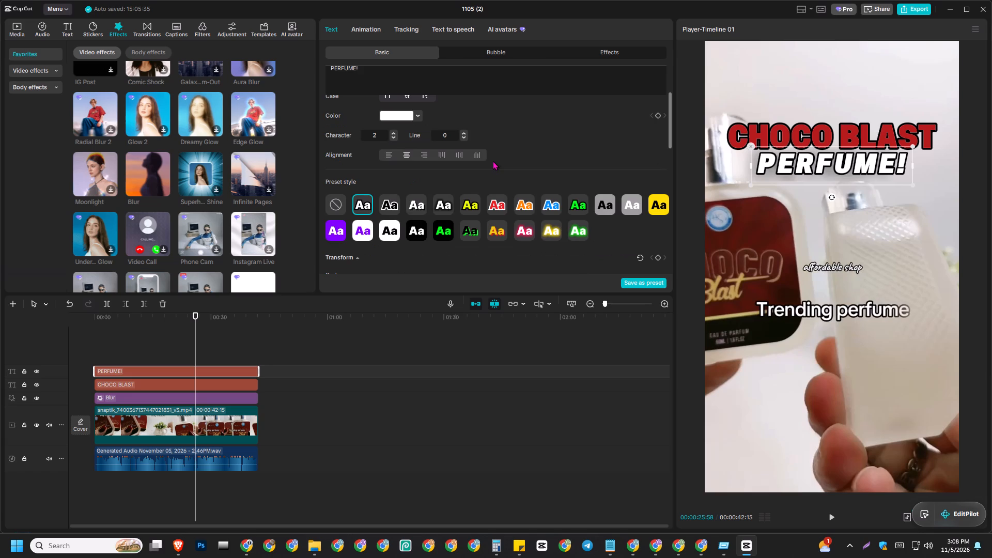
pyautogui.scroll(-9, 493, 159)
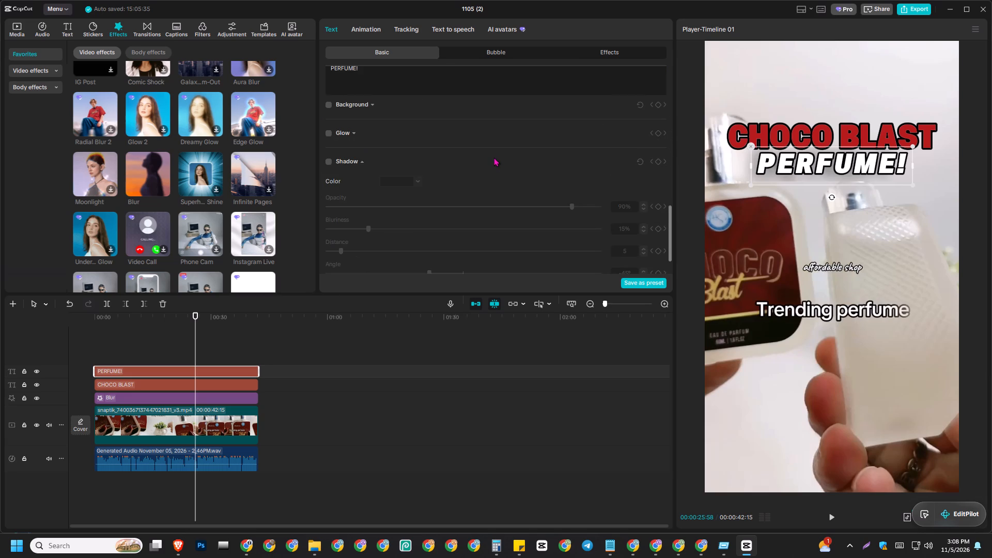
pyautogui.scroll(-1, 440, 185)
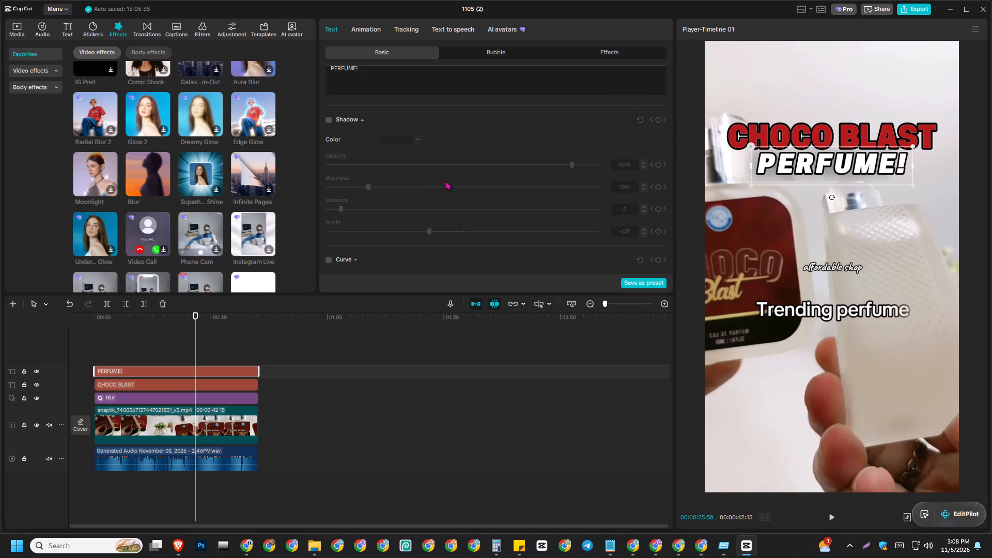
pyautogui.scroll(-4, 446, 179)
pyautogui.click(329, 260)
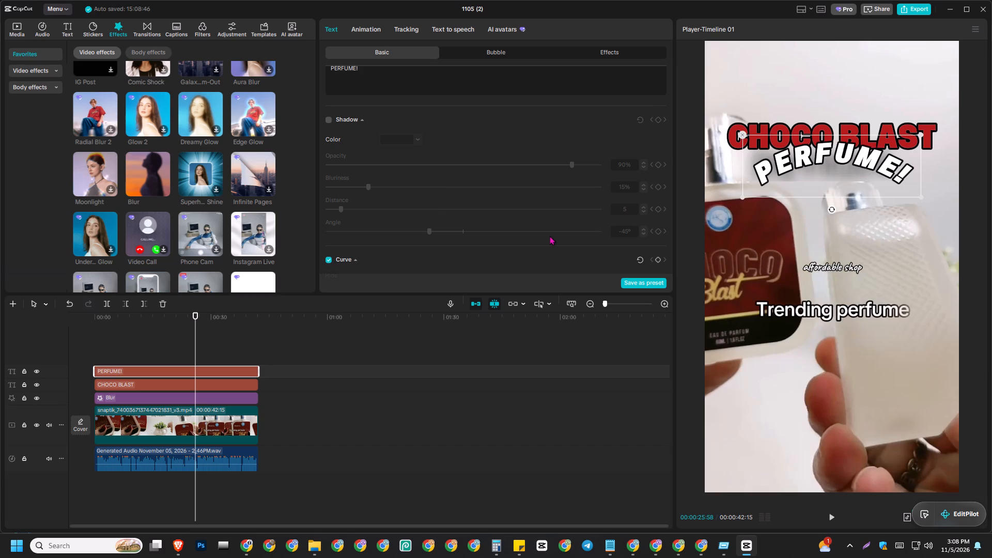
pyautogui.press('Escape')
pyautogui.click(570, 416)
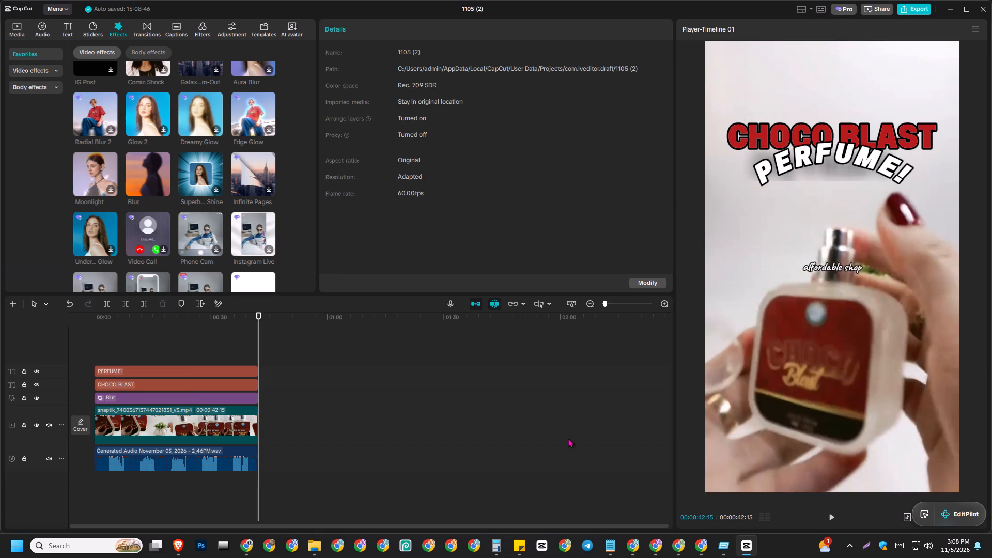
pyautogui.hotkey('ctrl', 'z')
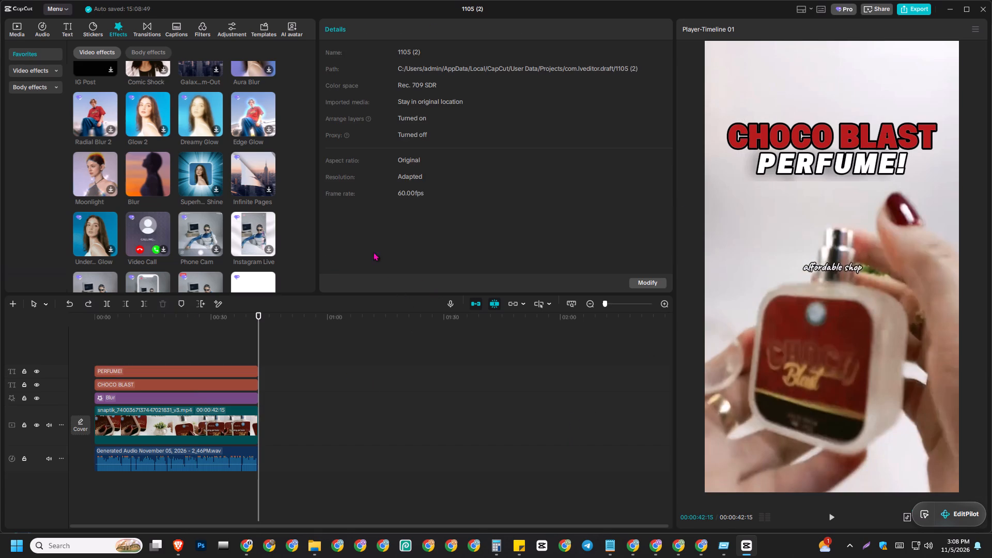
# Generate auto captions for the video with Filipino as the spoken language and no bilingual captions.
pyautogui.click(184, 24)
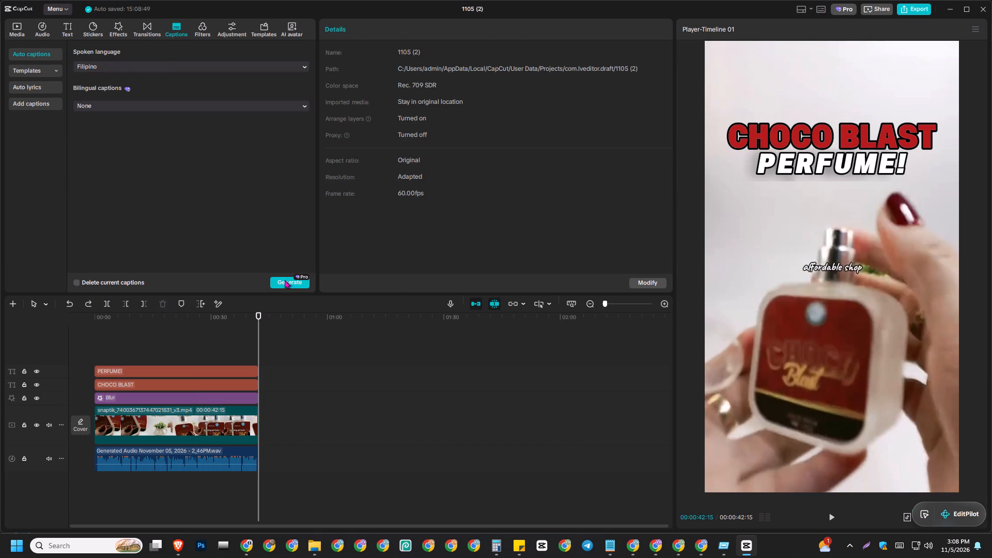
pyautogui.click(284, 282)
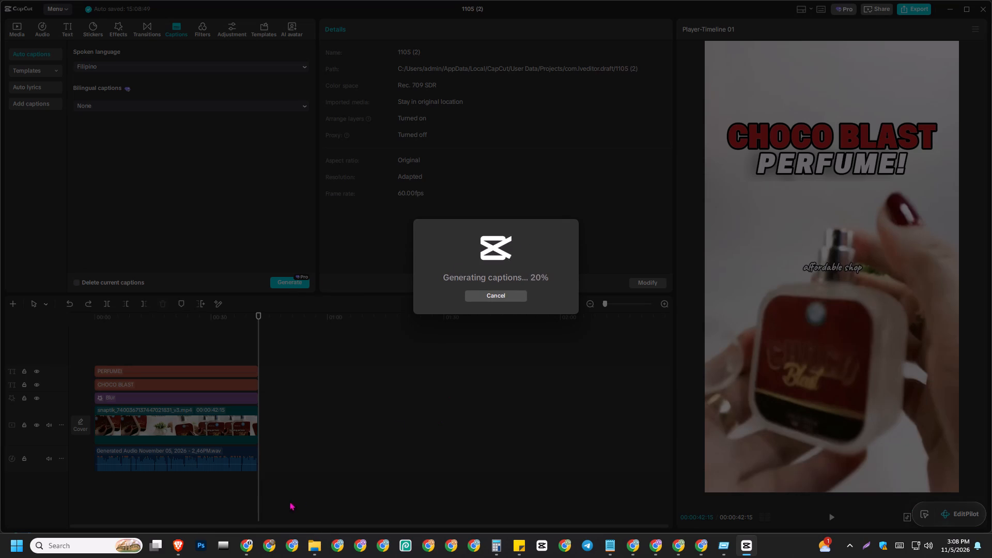
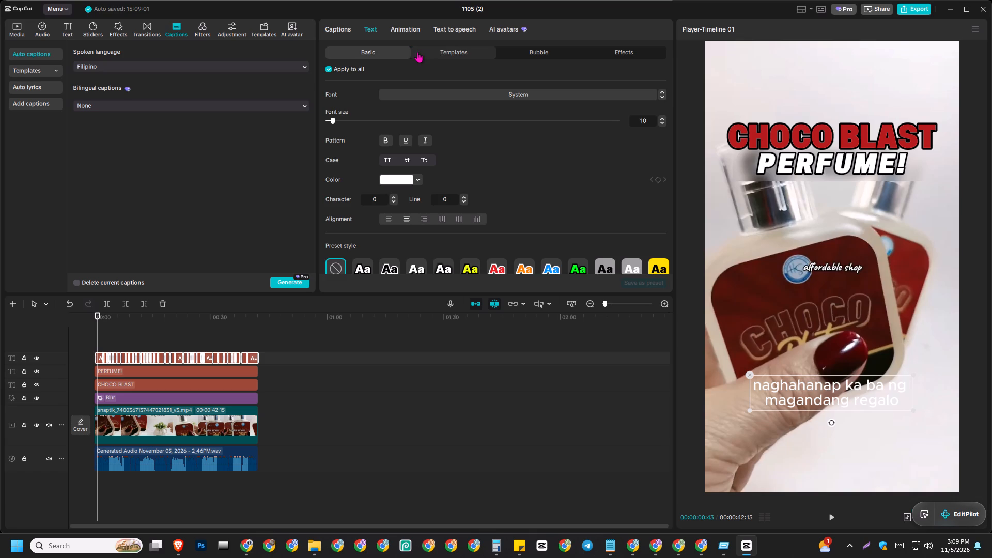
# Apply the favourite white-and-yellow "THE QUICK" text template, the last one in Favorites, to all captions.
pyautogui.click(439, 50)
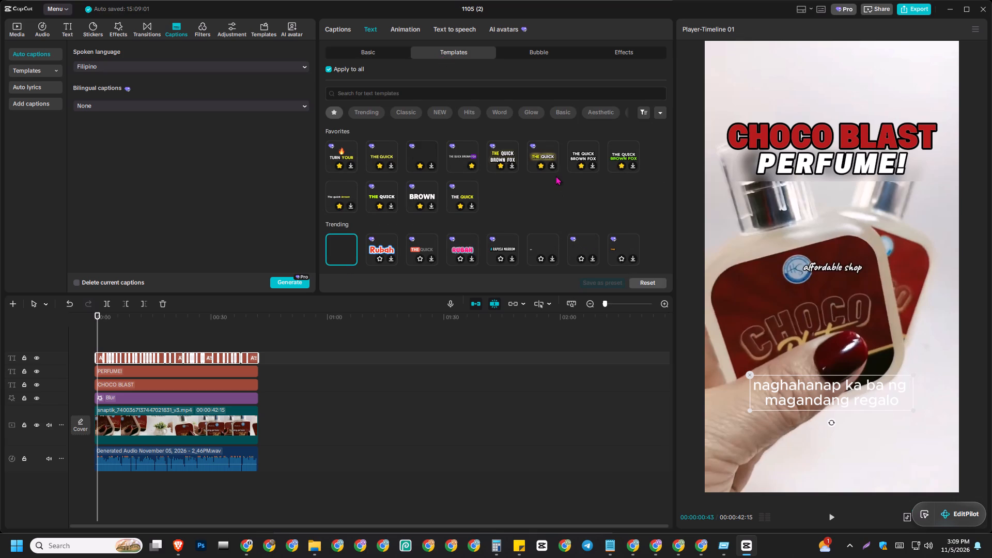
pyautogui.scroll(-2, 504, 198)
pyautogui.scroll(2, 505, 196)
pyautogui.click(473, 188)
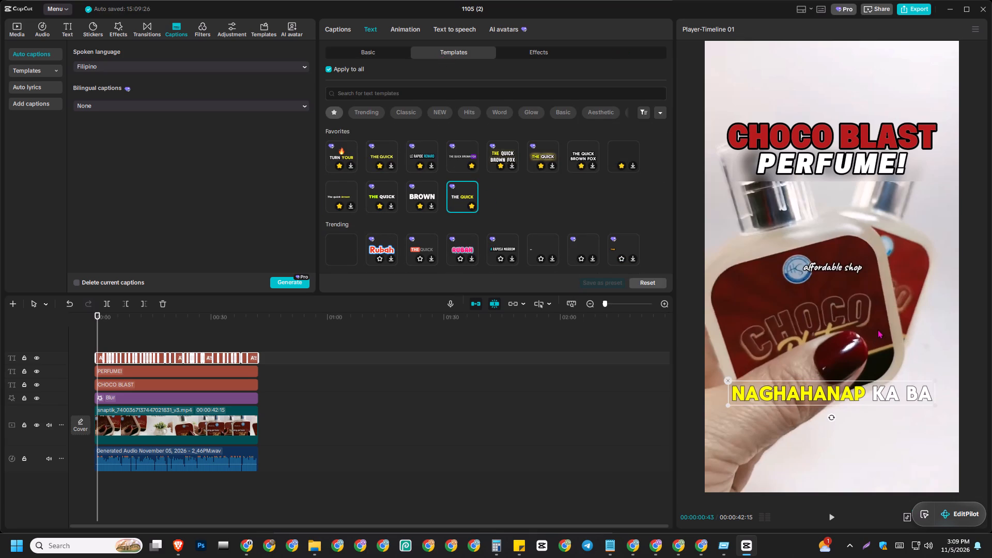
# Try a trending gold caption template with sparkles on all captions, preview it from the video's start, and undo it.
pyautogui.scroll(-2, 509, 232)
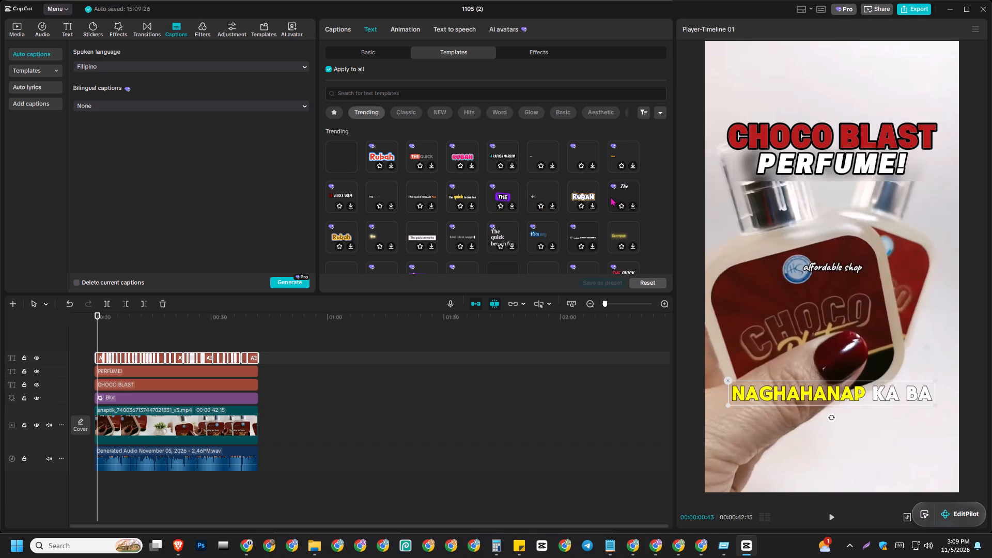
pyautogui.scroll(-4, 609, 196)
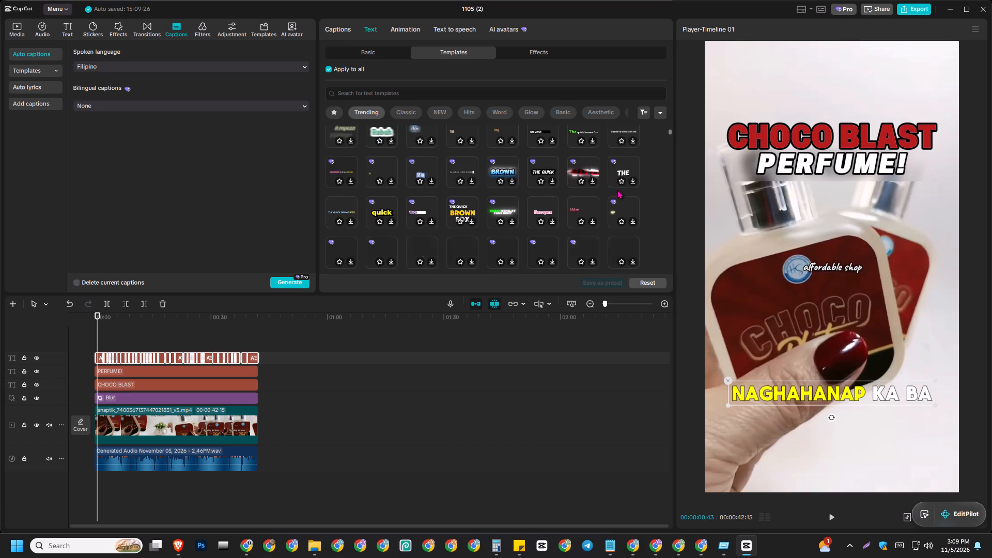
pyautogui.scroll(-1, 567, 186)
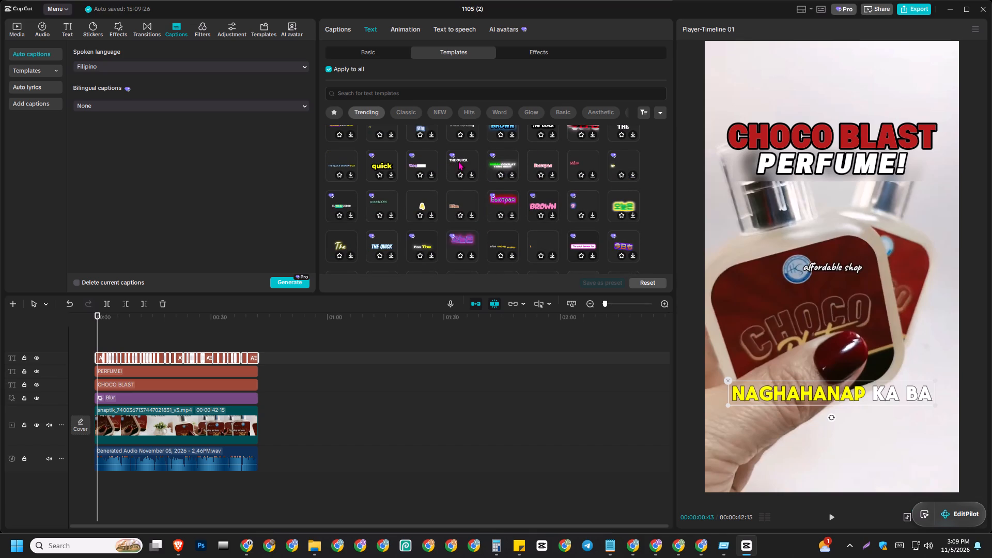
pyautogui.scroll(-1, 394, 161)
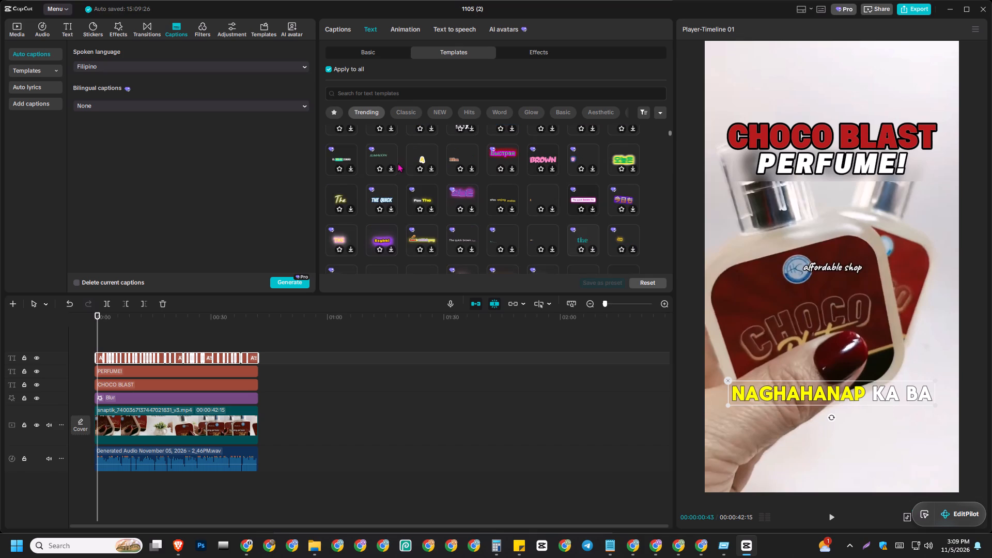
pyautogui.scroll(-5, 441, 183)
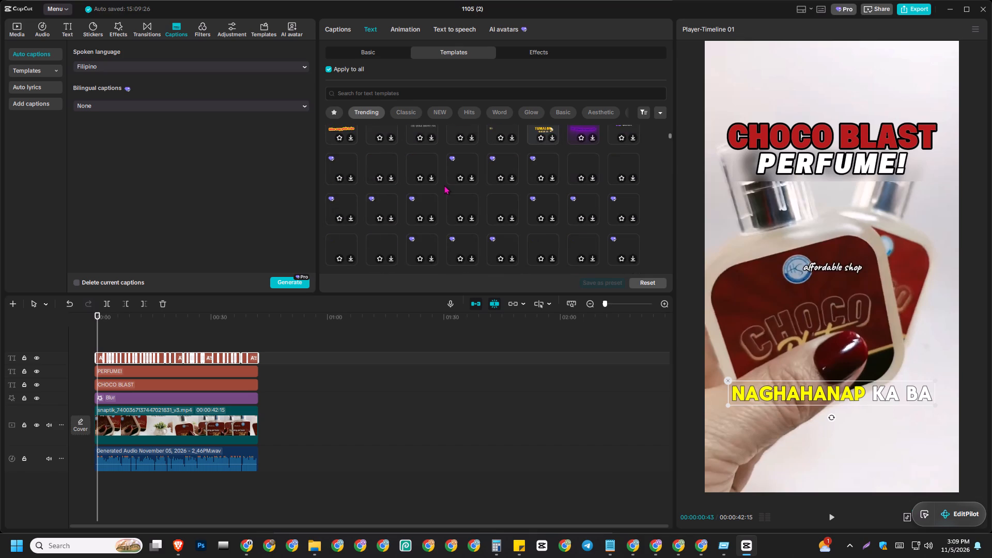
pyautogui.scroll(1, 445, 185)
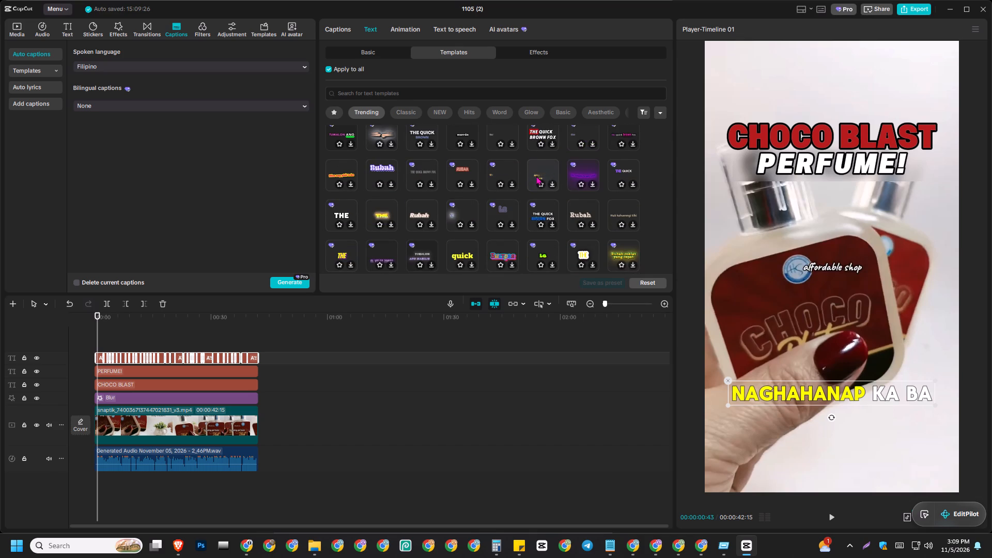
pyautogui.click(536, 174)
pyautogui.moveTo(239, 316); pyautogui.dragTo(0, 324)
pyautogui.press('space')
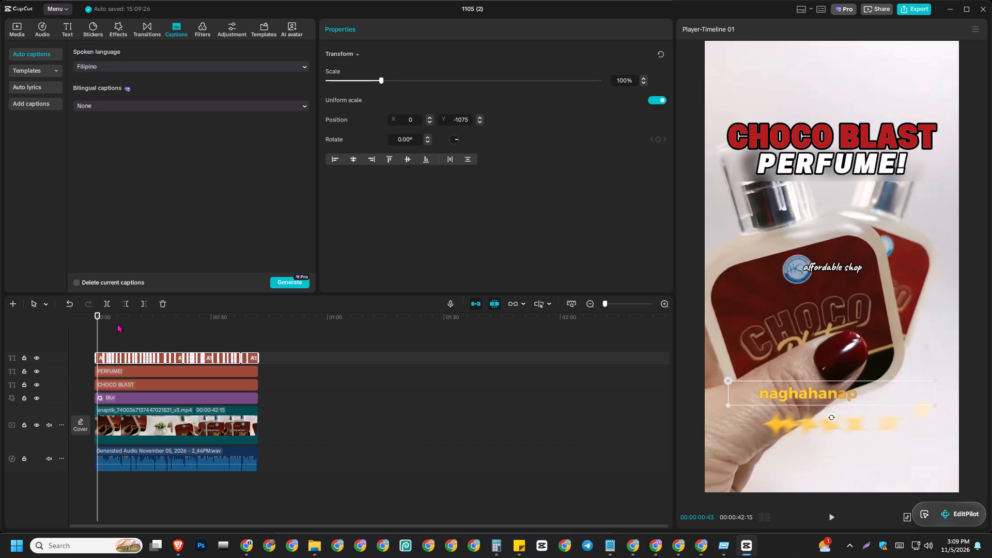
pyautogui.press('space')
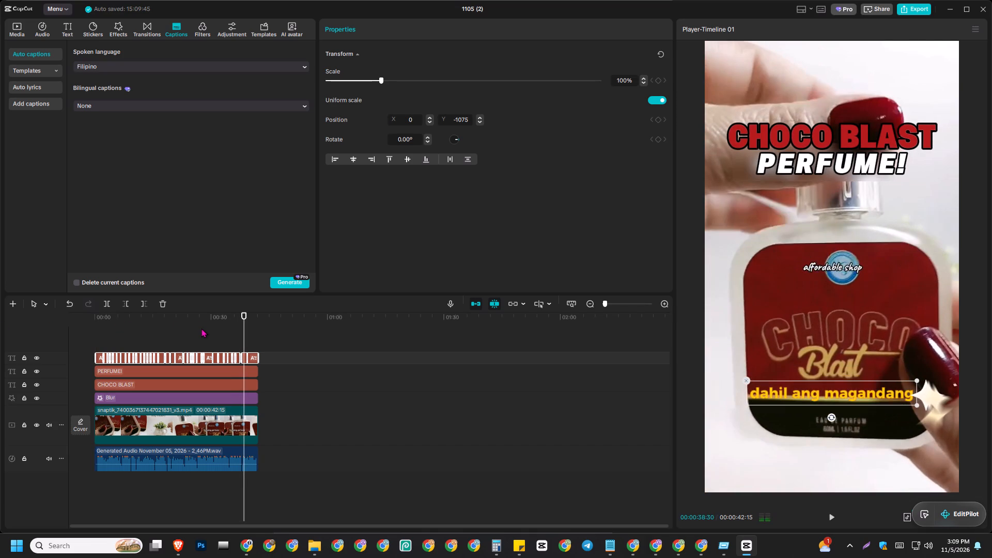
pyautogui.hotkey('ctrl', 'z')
# Apply the trending white glowing "Brown" text template to all captions and play back the video to preview it.
pyautogui.click(457, 54)
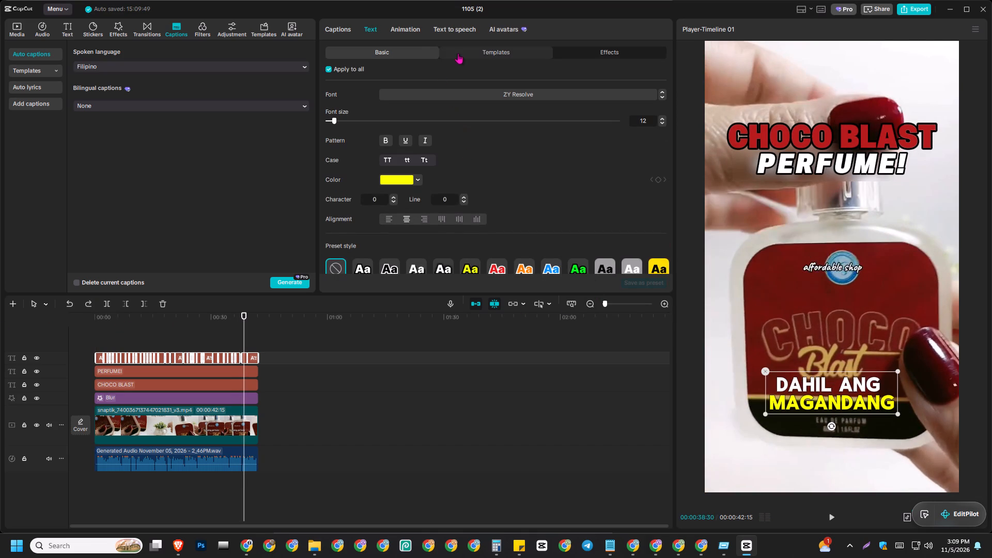
pyautogui.scroll(-10, 463, 141)
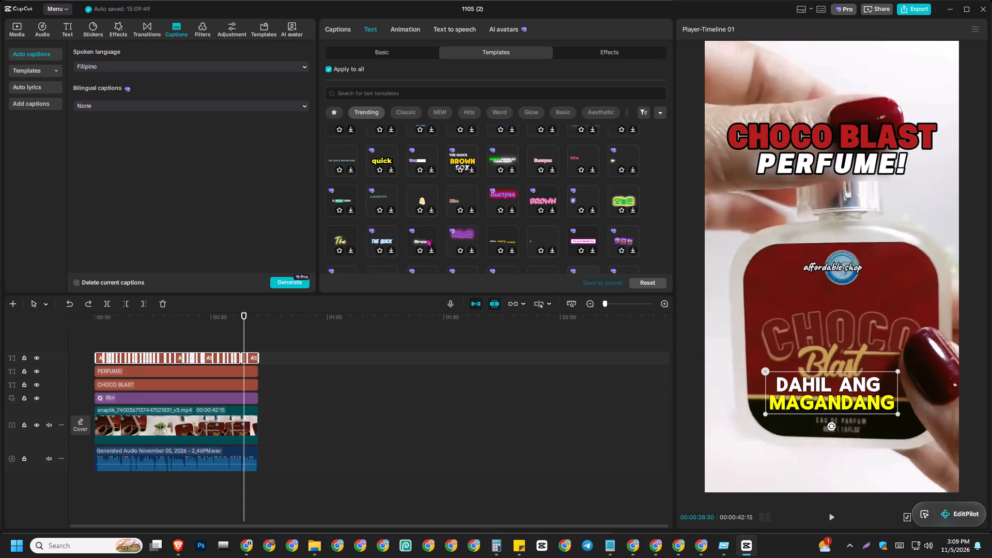
pyautogui.click(428, 238)
pyautogui.press('space')
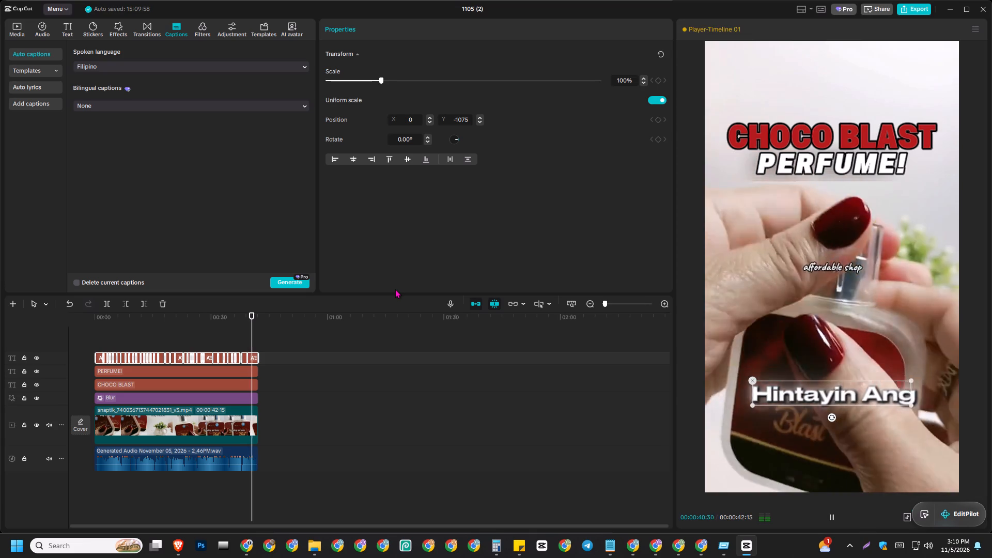
# Scale all the captions down to about 73% and play the video to preview them.
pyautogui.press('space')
pyautogui.keyDown('alt'); pyautogui.moveTo(907, 381); pyautogui.dragTo(880, 385); pyautogui.keyUp('alt')
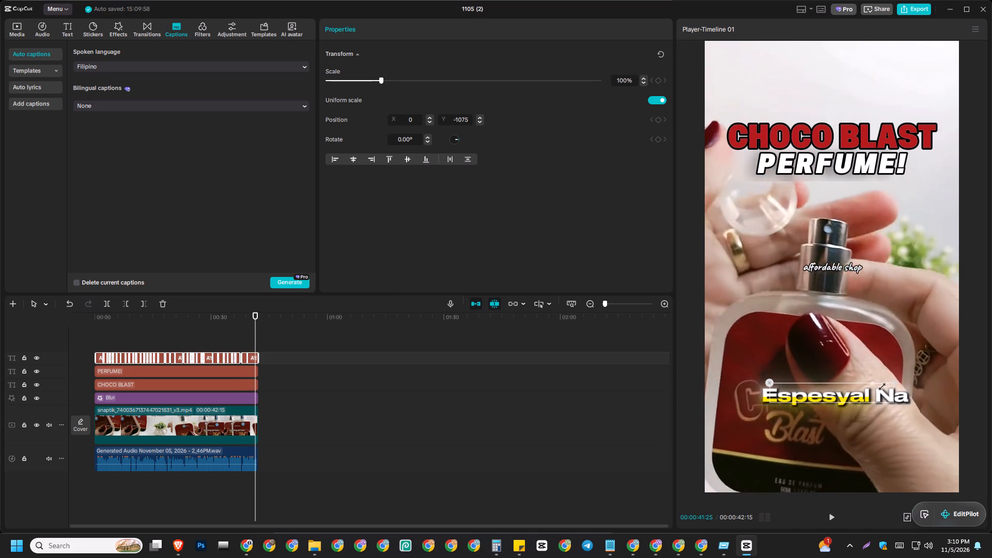
pyautogui.keyDown('alt'); pyautogui.moveTo(880, 385); pyautogui.dragTo(869, 386); pyautogui.keyUp('alt')
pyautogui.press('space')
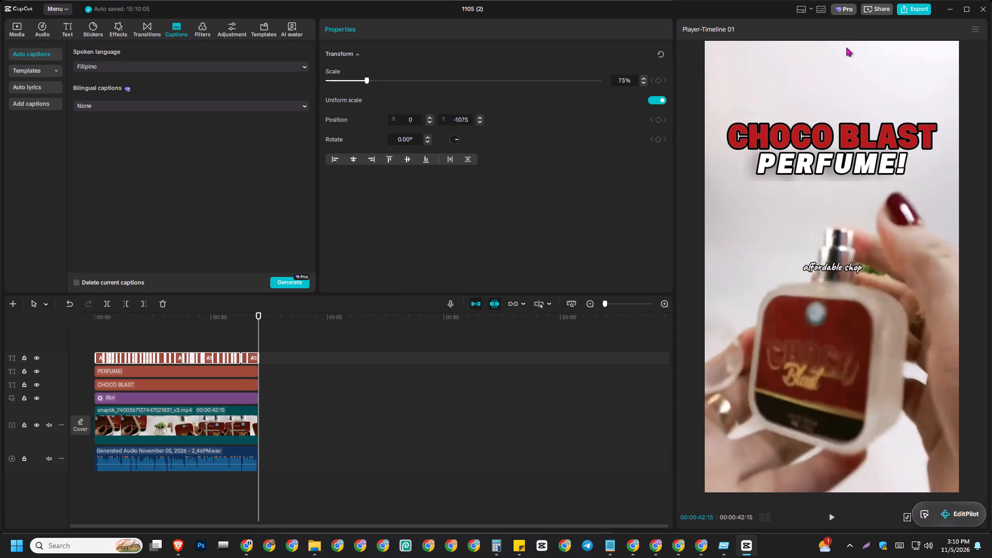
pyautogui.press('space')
# Open the video's export settings and name the file "choco blast perfume! 1", copying the title text from the Windows Run dialog.
pyautogui.click(913, 8)
pyautogui.press('super+r')
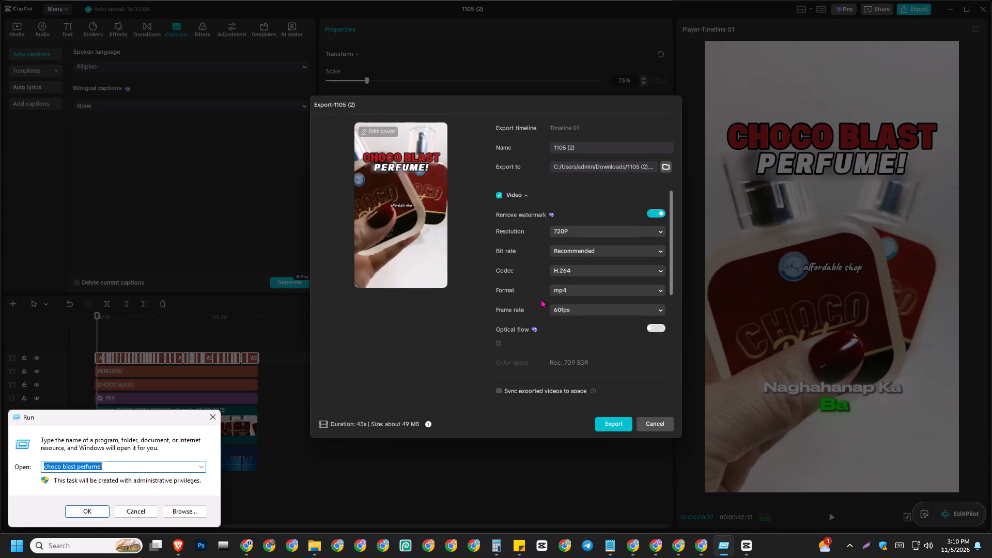
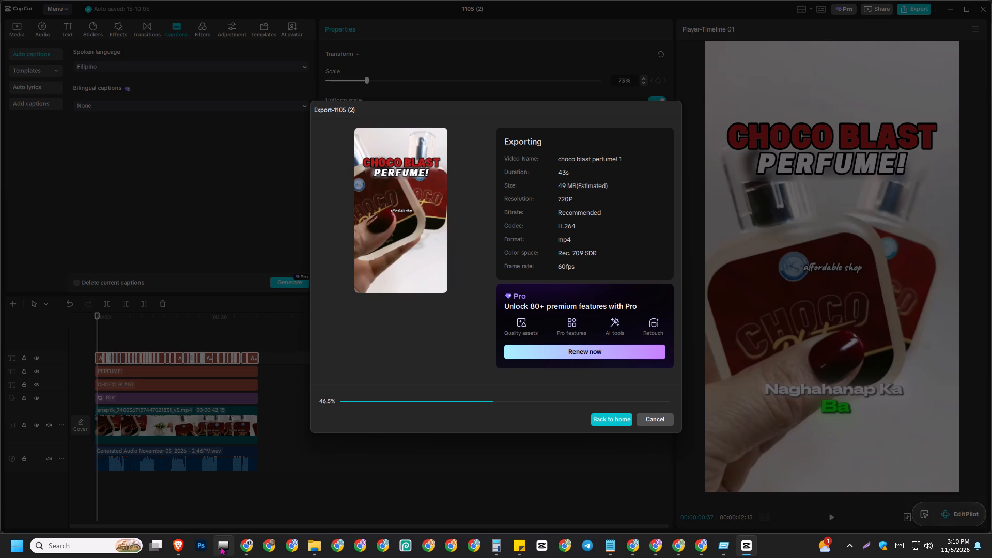
# Switch from the running video export to the Chrome window that has the Facebook page open.
pyautogui.click(250, 547)
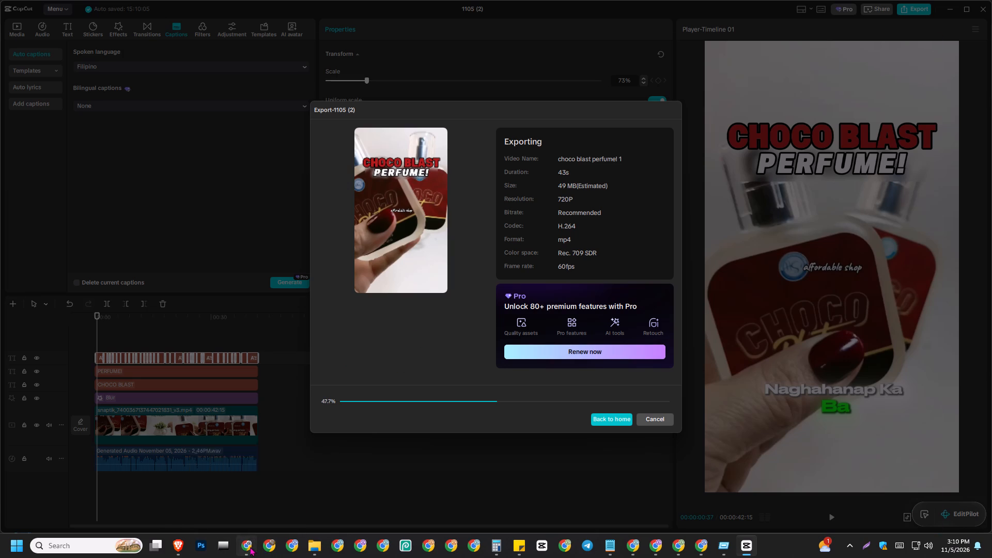
pyautogui.click(250, 547)
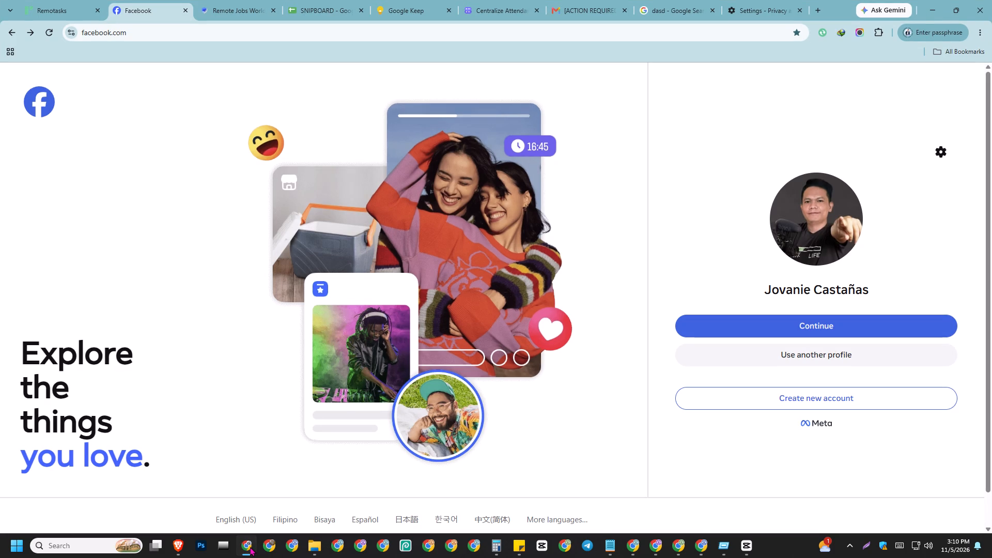
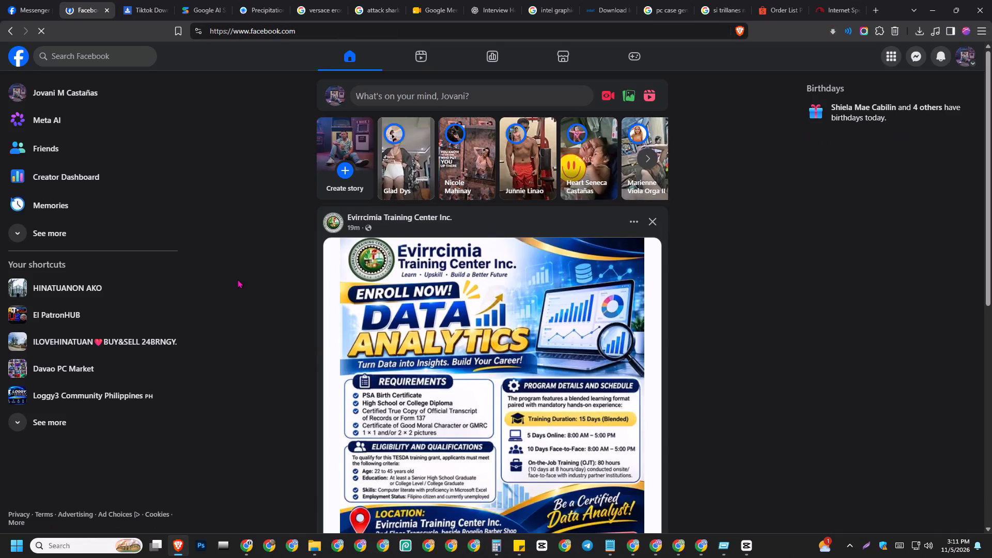
pyautogui.scroll(-1, 210, 277)
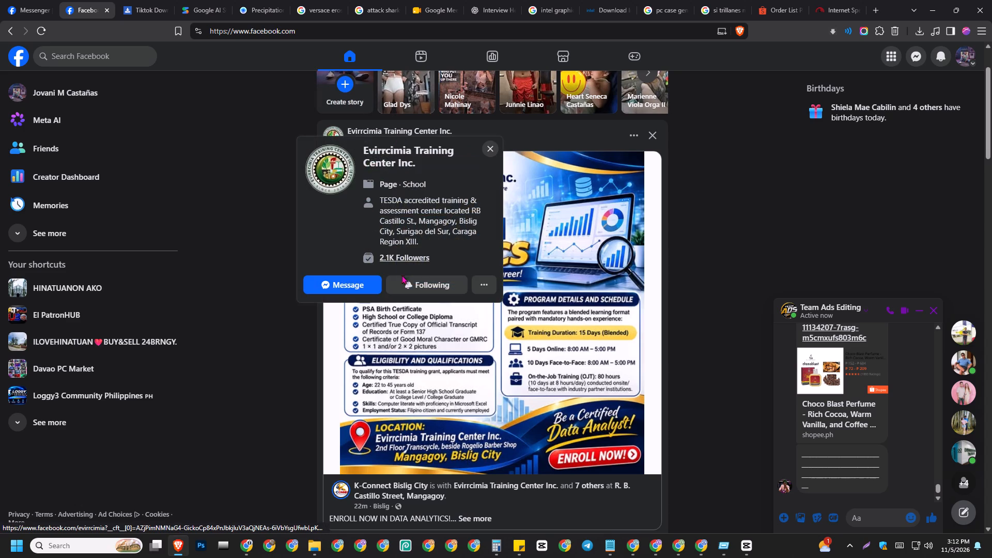
pyautogui.click(372, 286)
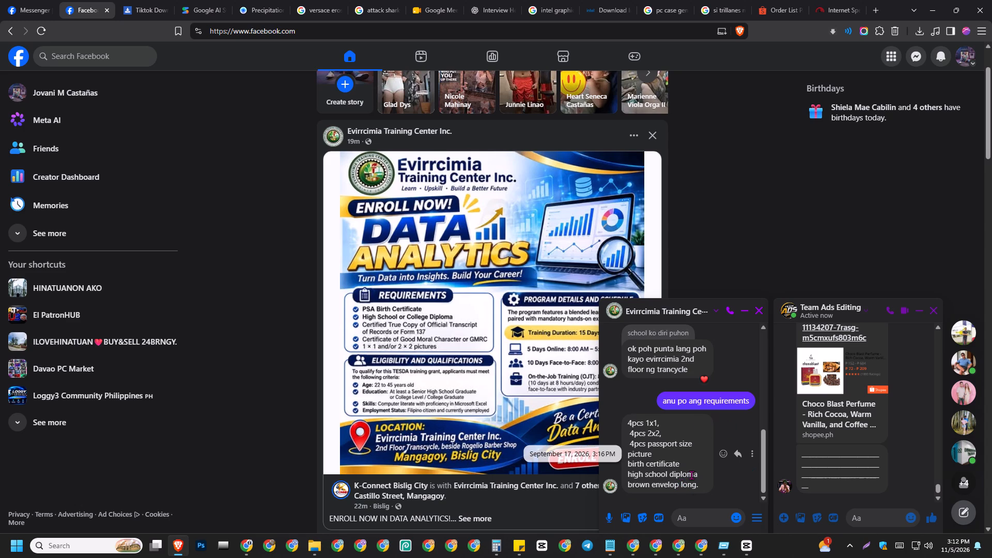
pyautogui.moveTo(656, 489); pyautogui.dragTo(682, 486)
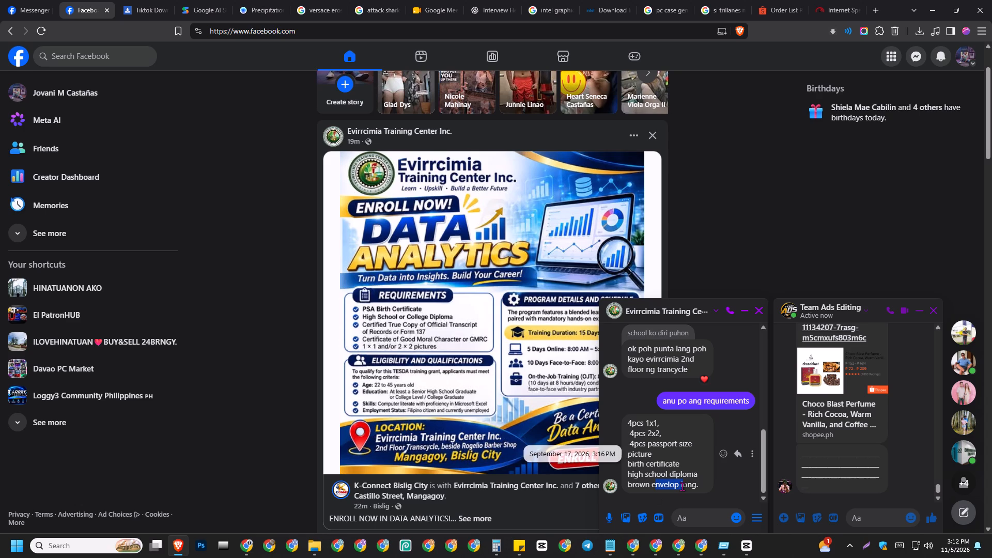
pyautogui.click(714, 488)
pyautogui.scroll(1, 711, 486)
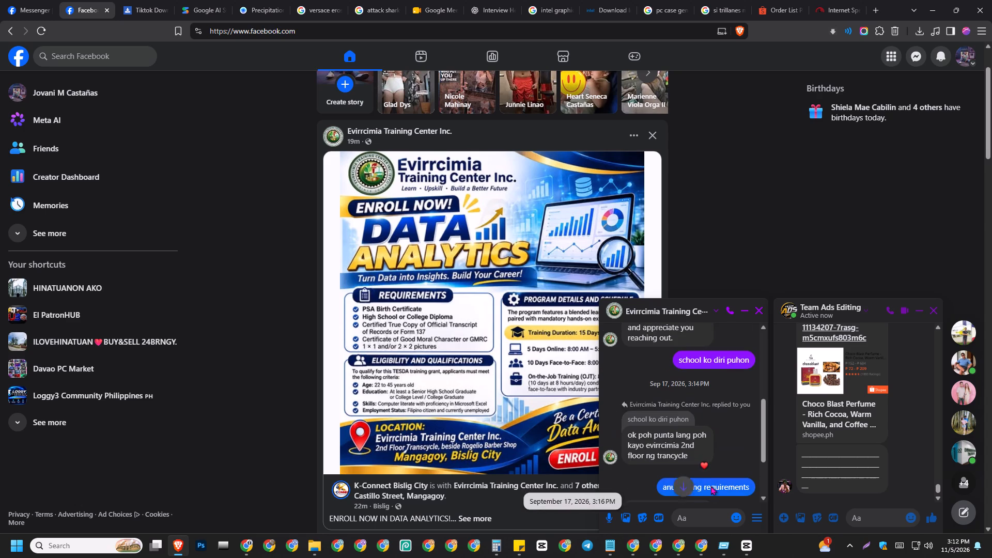
pyautogui.scroll(-6, 710, 485)
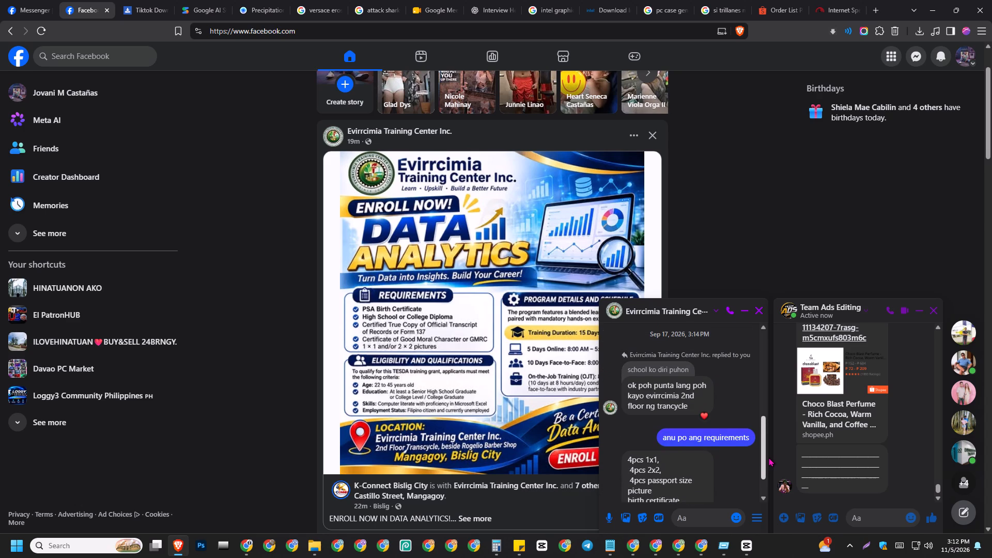